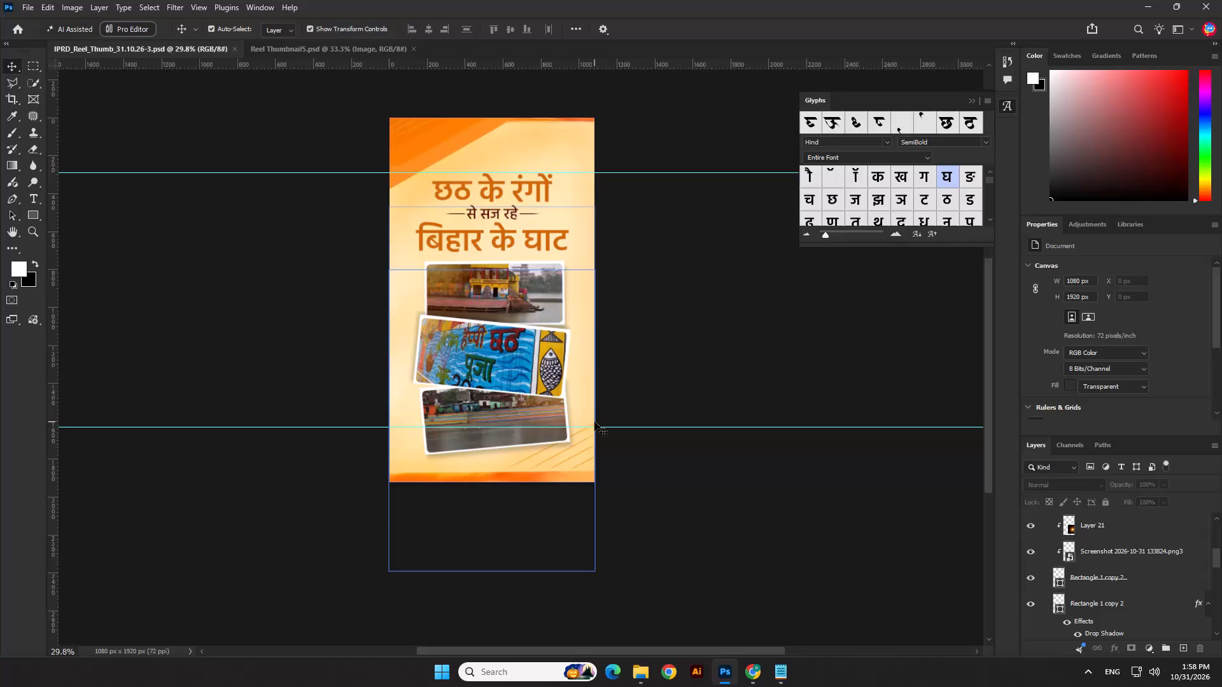
Close both open documents, IPRD_Reel_Thumb_31.10.26-3.psd and Reel Thumbnail5.psd.
scroll(418, 351, "up", 1)
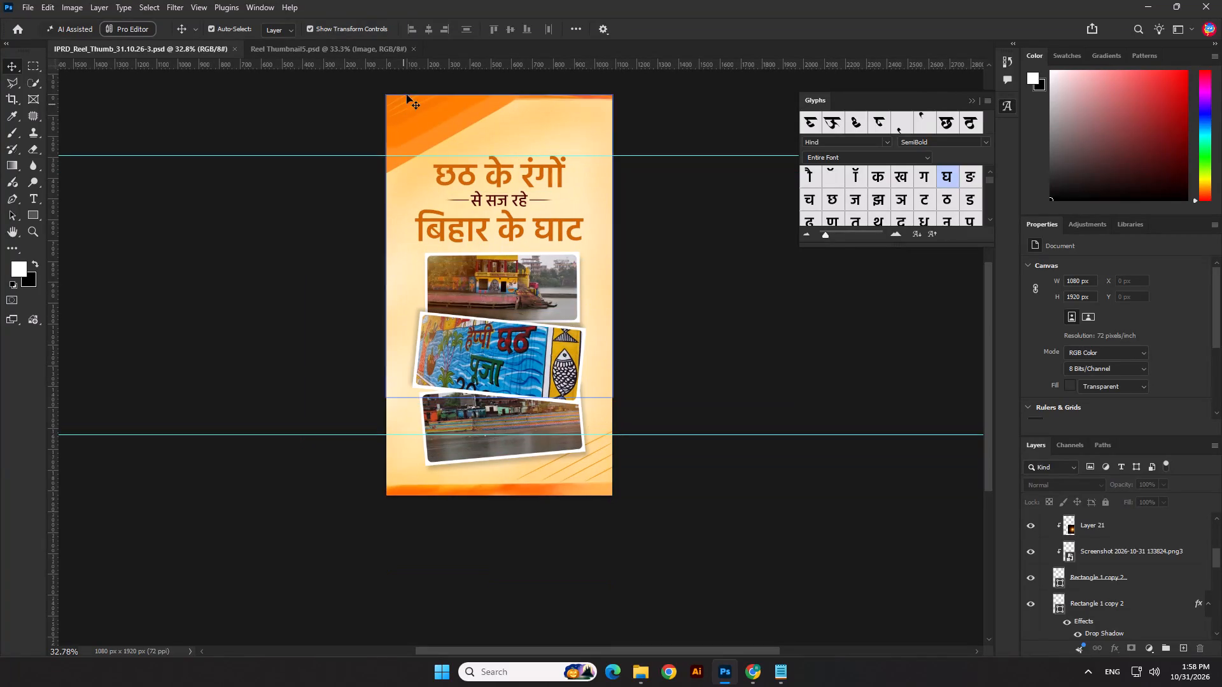
left_click(206, 48)
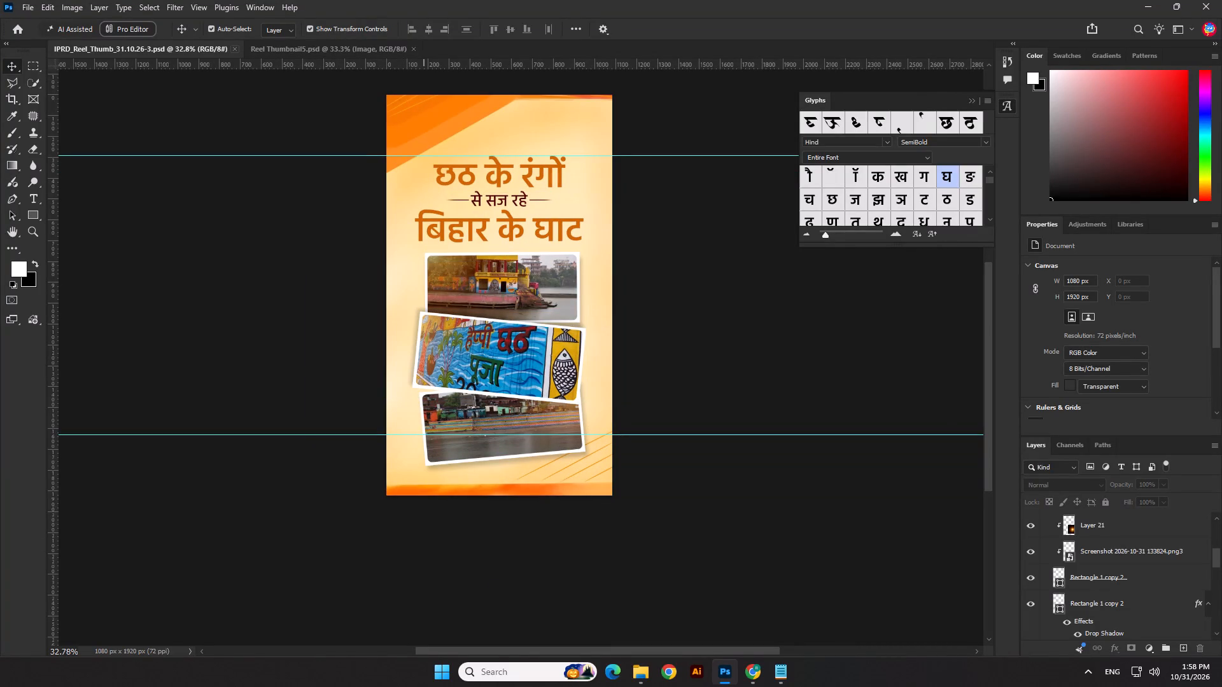
left_click(235, 45)
left_click(234, 51)
left_click(857, 518)
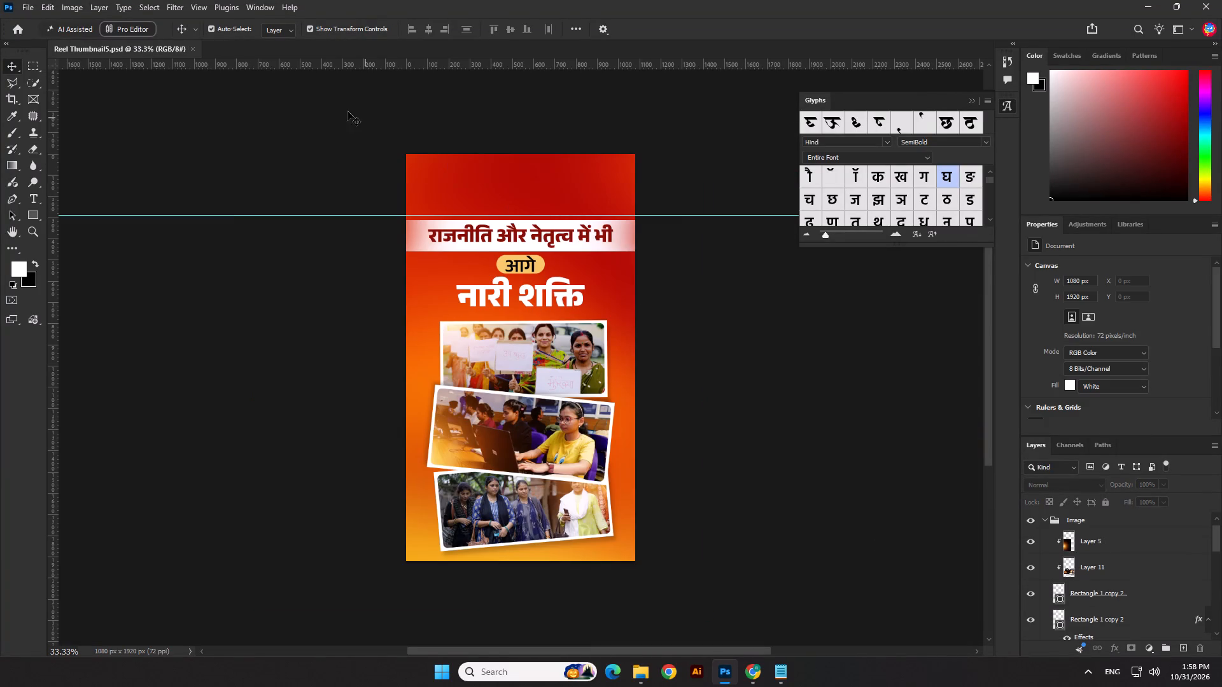
left_click(193, 53)
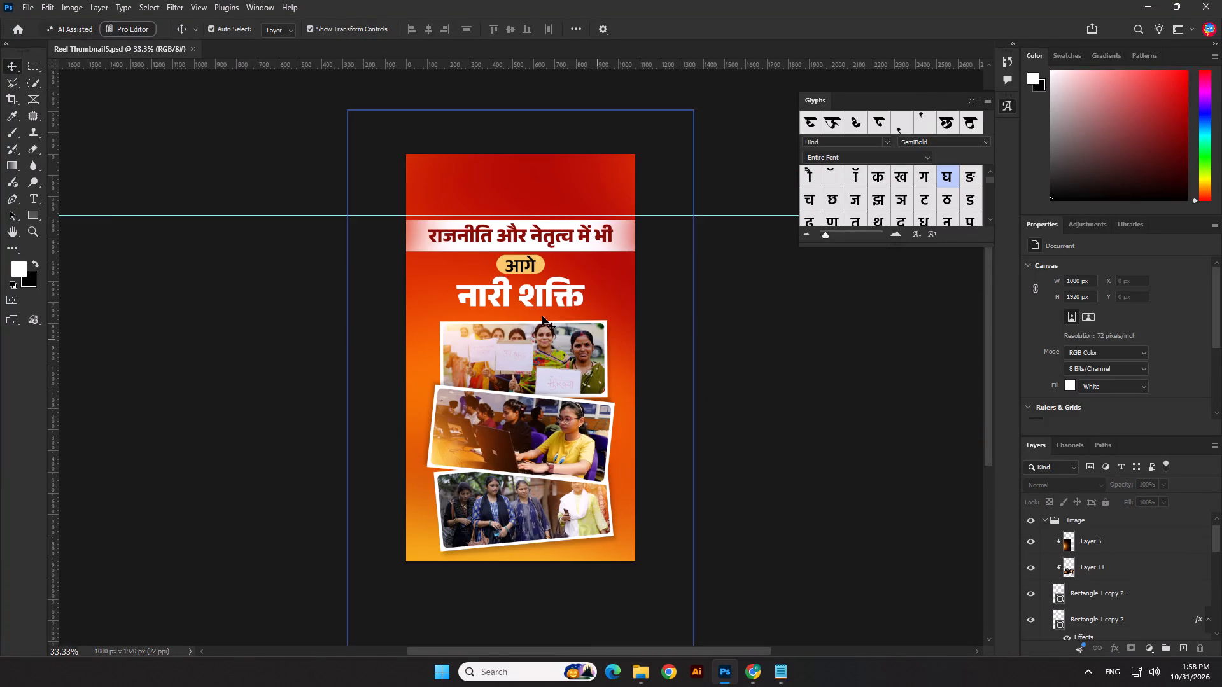
left_click(190, 48)
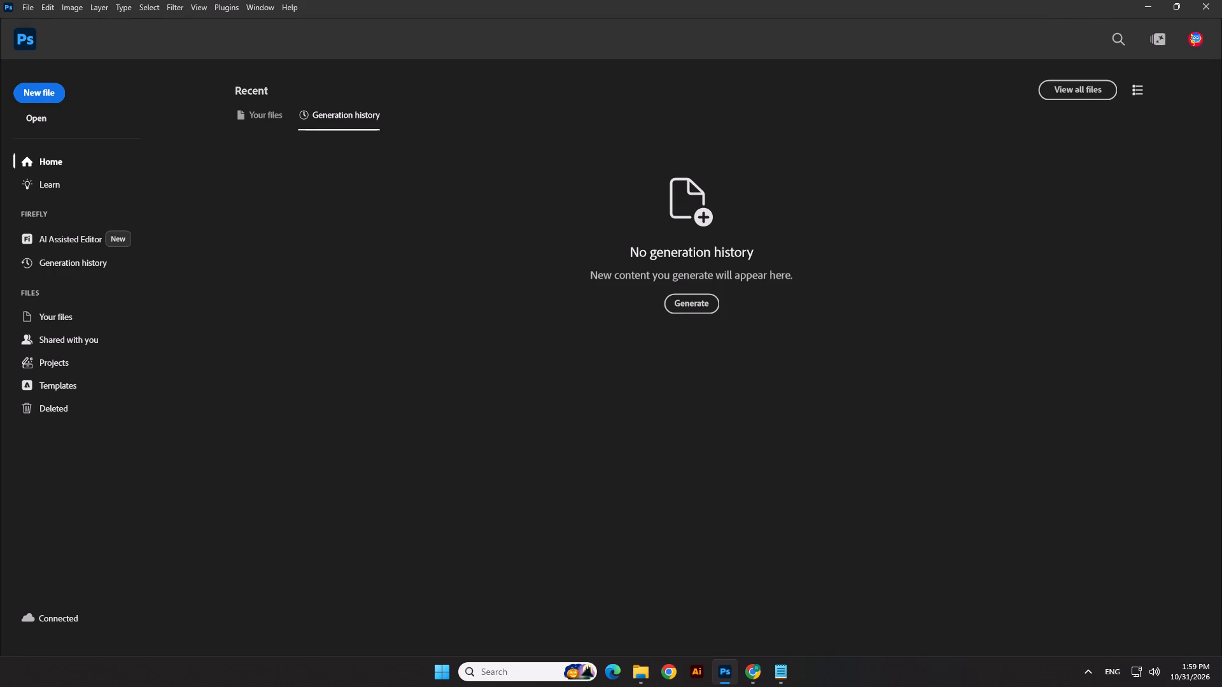
Switch to File Explorer and open IPRD_Reel_Thumb_31.10.26-2.psd from the IPRD October folder 31.10.26.
left_click(644, 677)
left_click(506, 627)
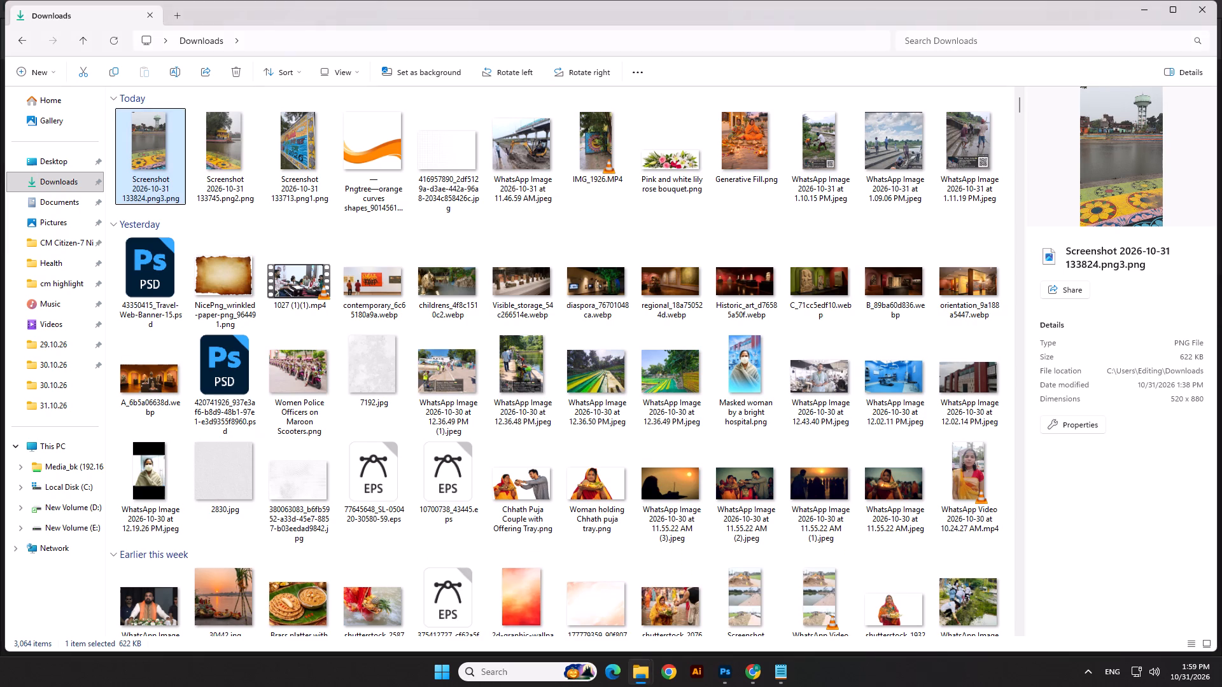
left_click(73, 404)
left_click(68, 390)
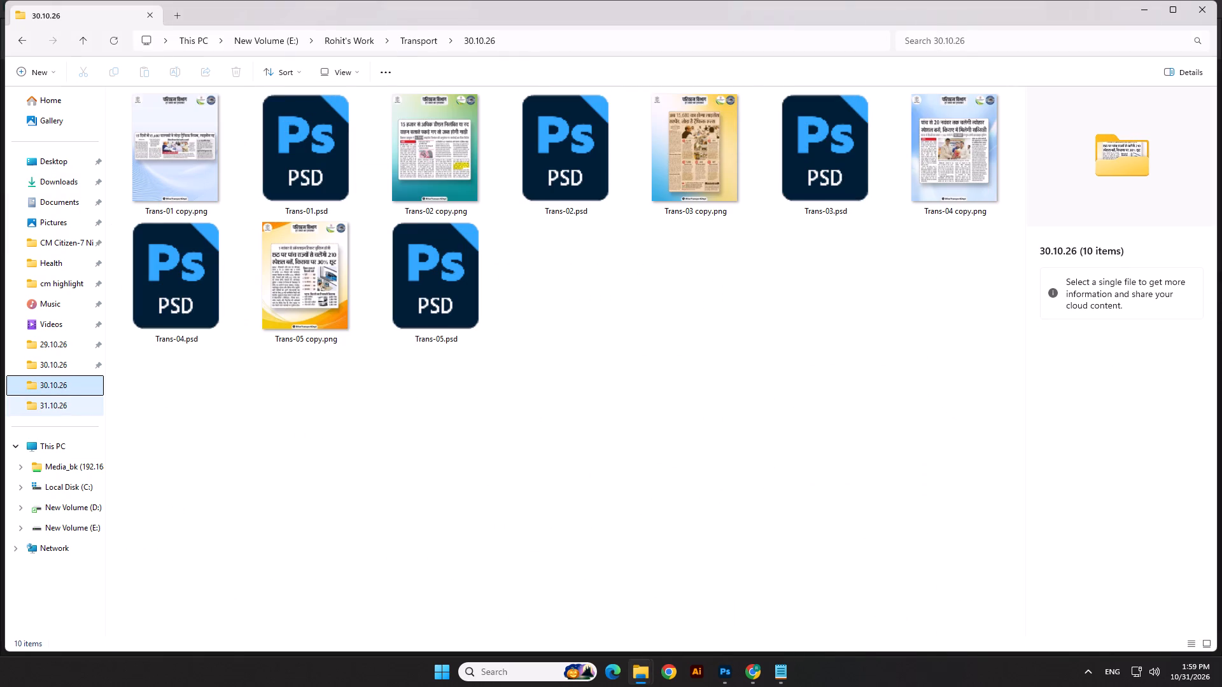
left_click(46, 406)
left_click(411, 466)
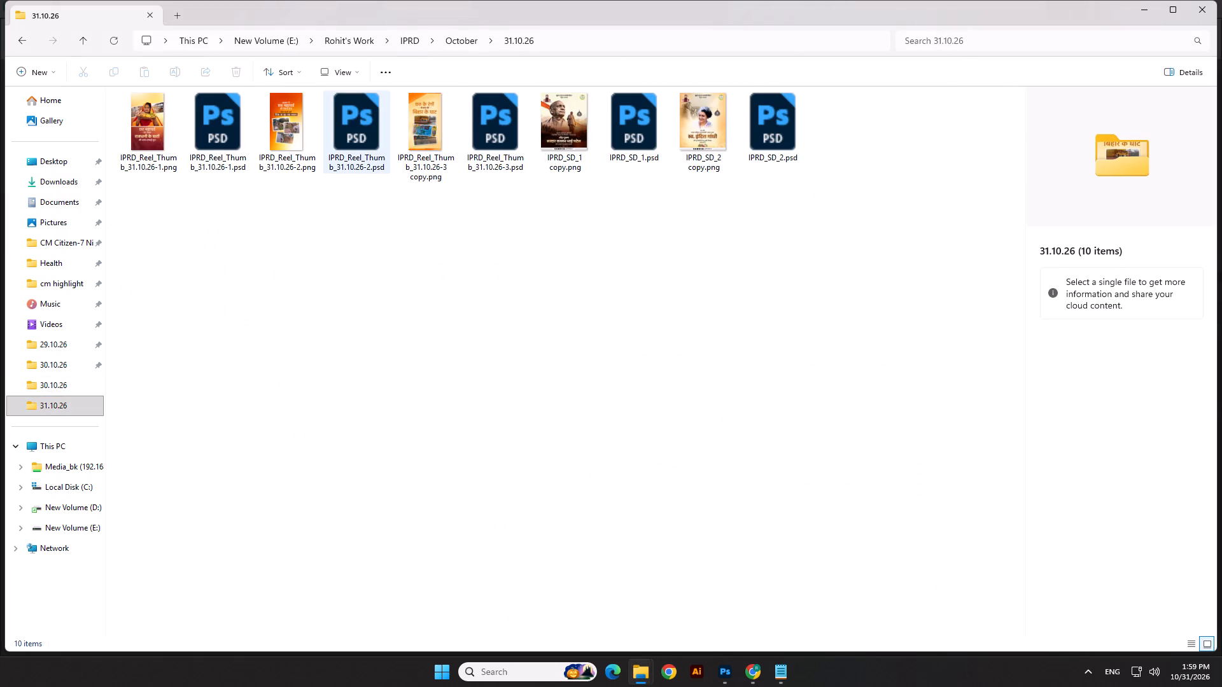
double_click(363, 131)
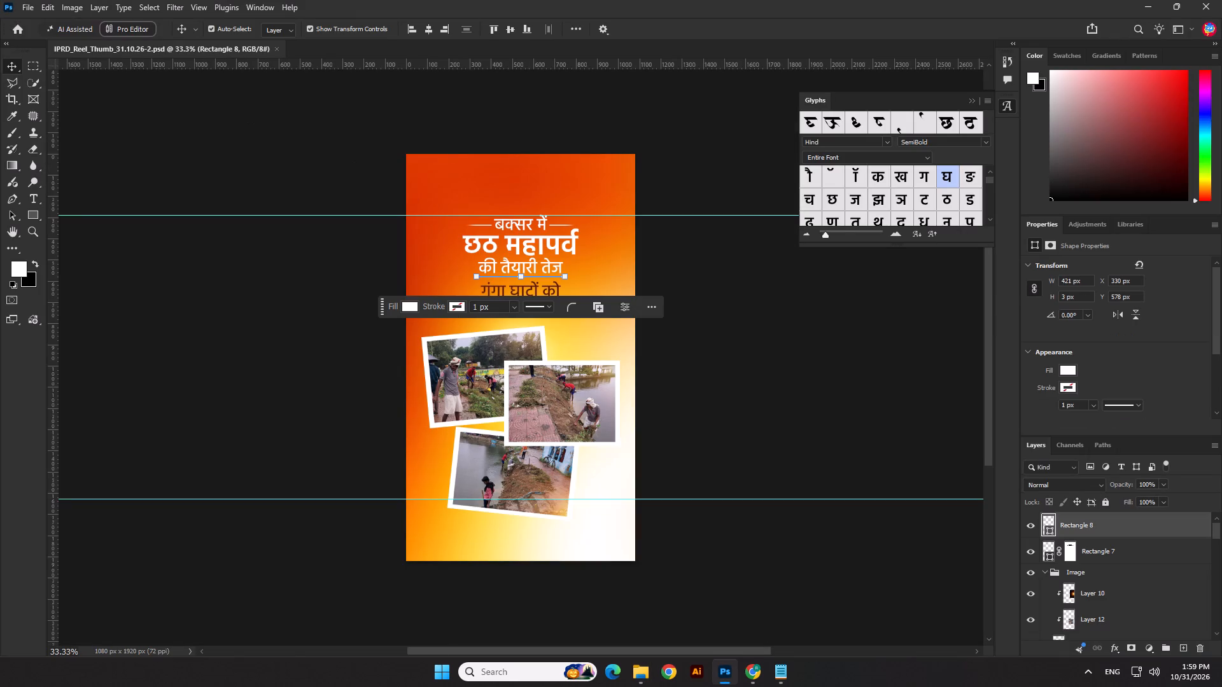
Save the thumbnail as a new Photoshop file named IPRD_Reel_Thumb_31.10.26-4.psd.
left_click(24, 5)
left_click(83, 162)
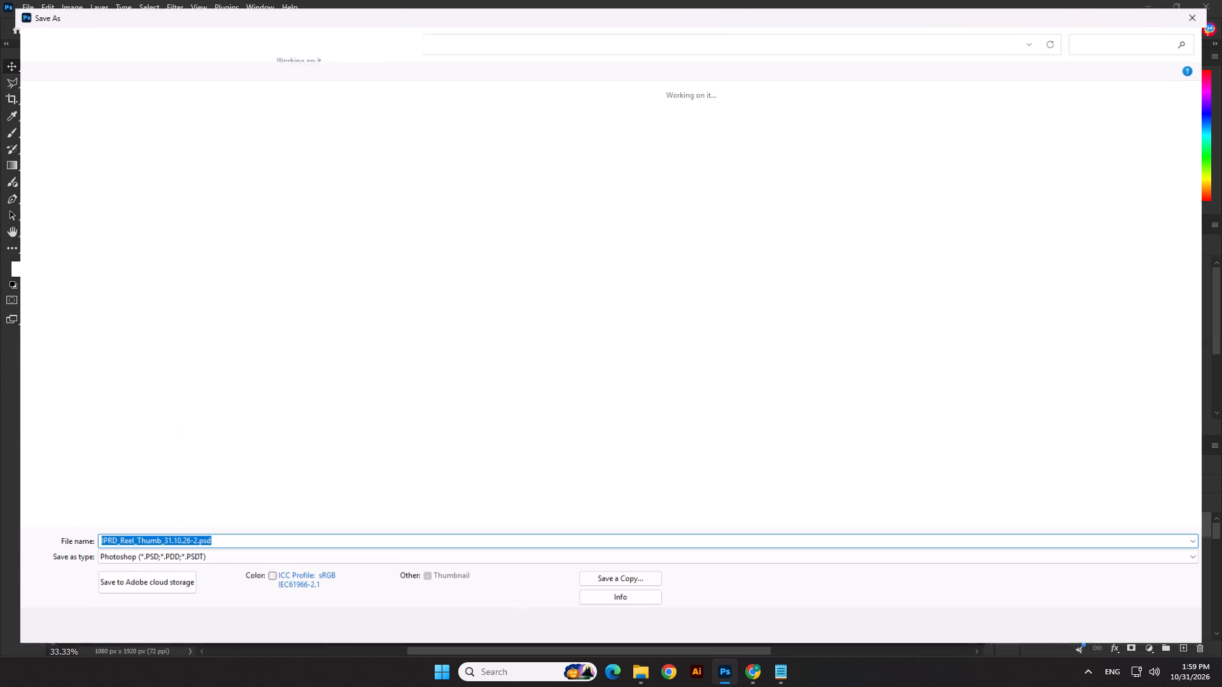
left_click_drag(214, 541, 200, 544)
left_click_drag(208, 548, 184, 552)
key("4")
key("Return")
key("Return")
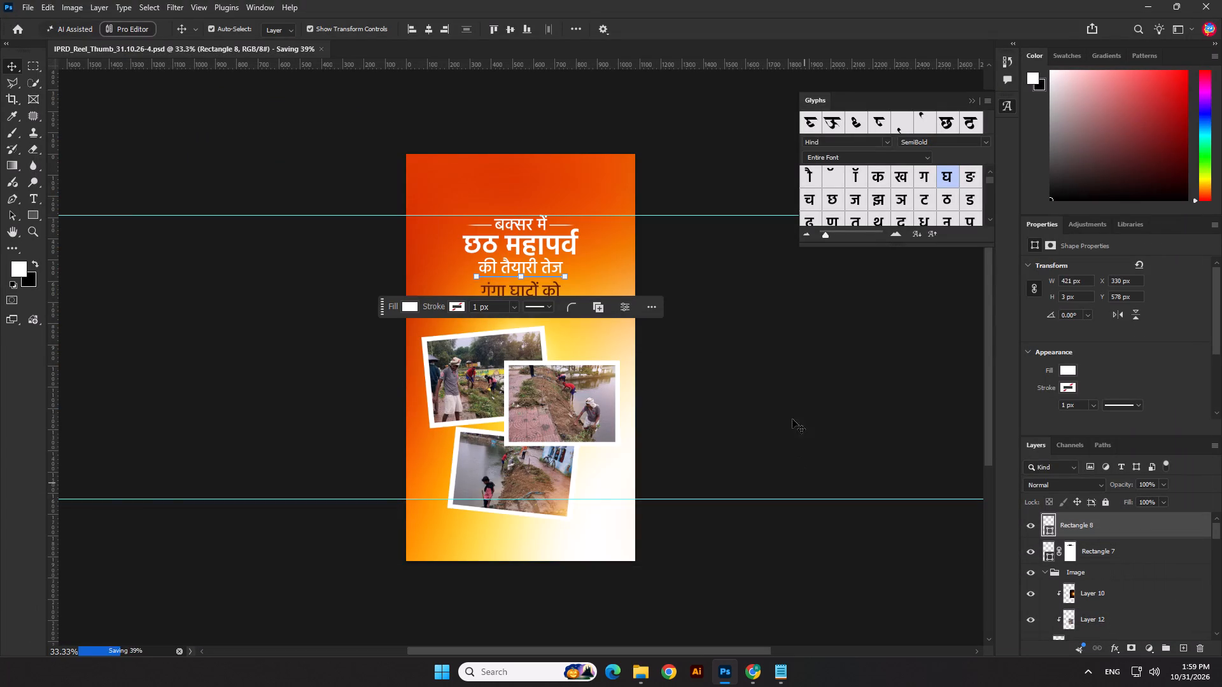
Select the Image group holding the three framed photos and nudge it straight up until the photos overlap the headline.
left_click(794, 394)
scroll(556, 332, "up", 3)
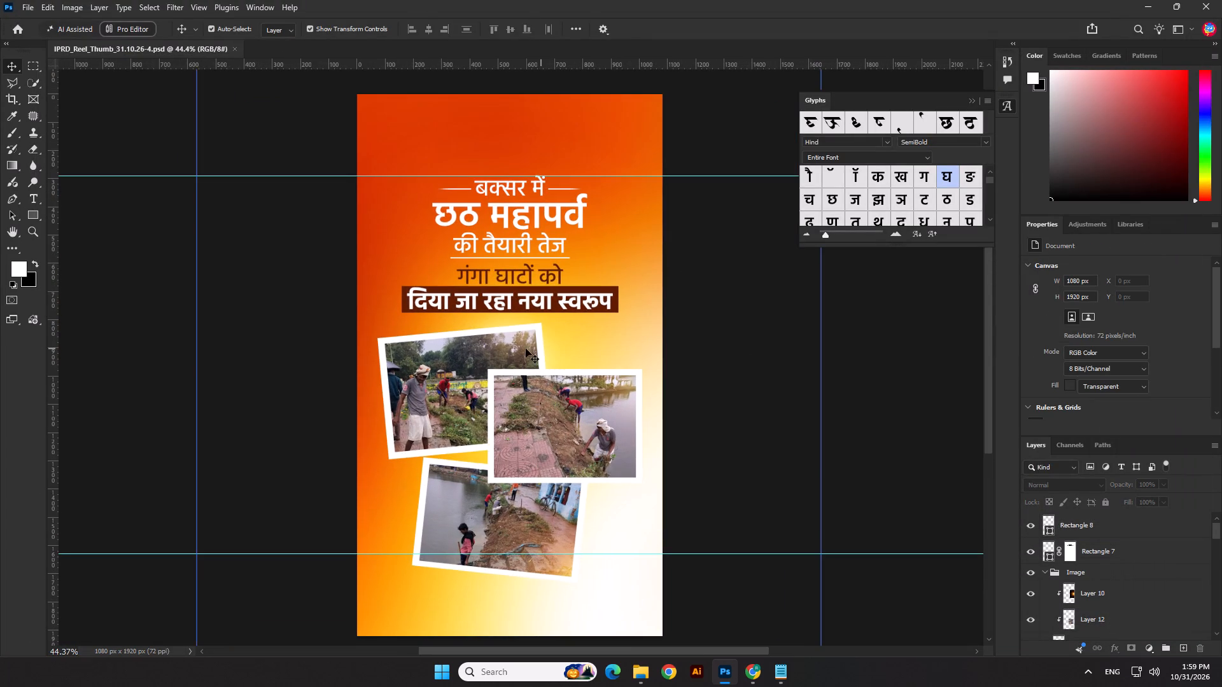
left_click(512, 351)
scroll(981, 530, "down", 3)
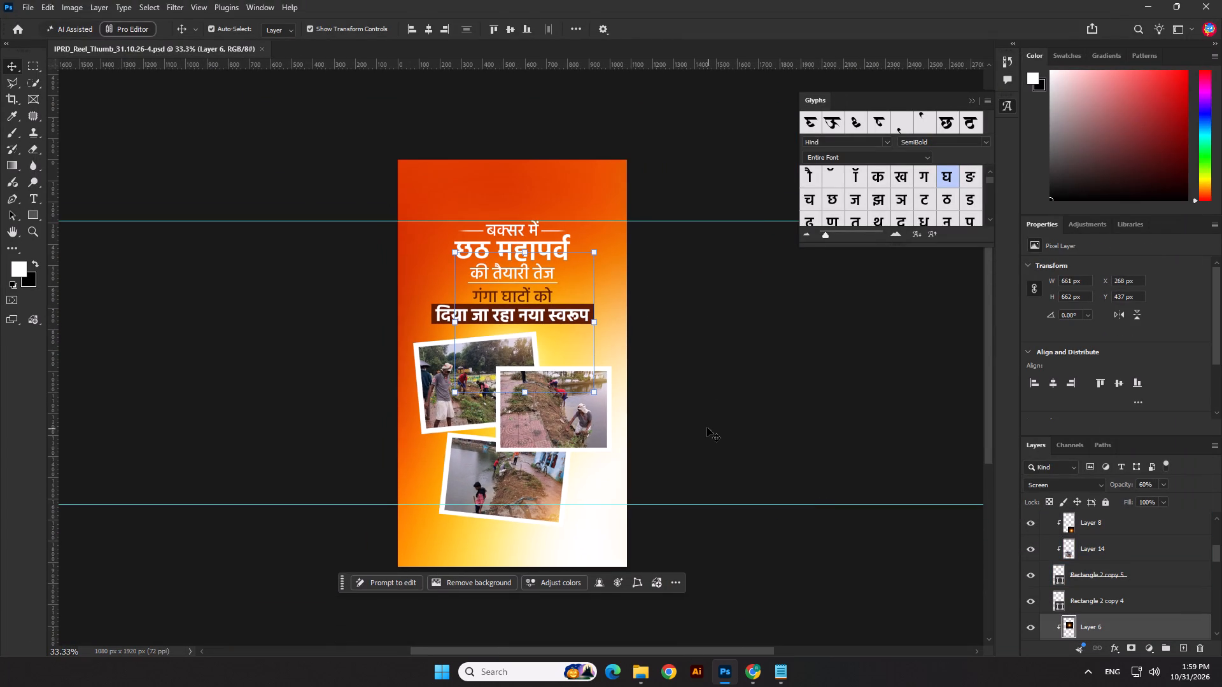
left_click(707, 427)
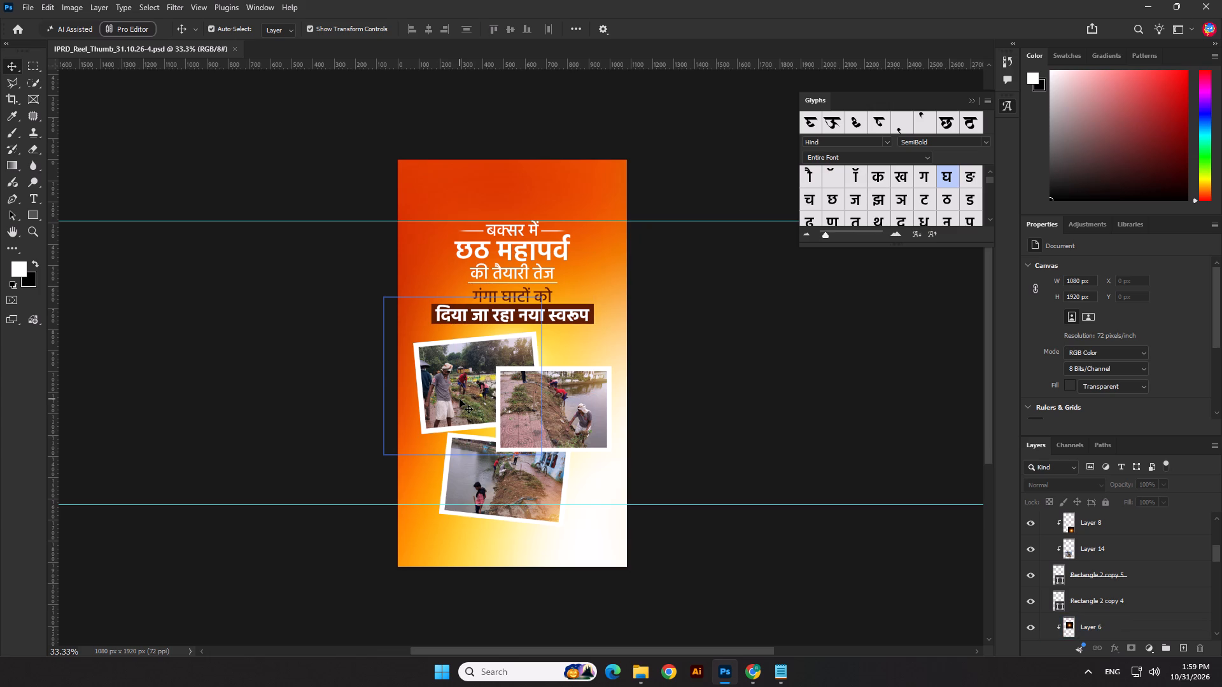
left_click(460, 399)
scroll(1160, 617, "up", 1)
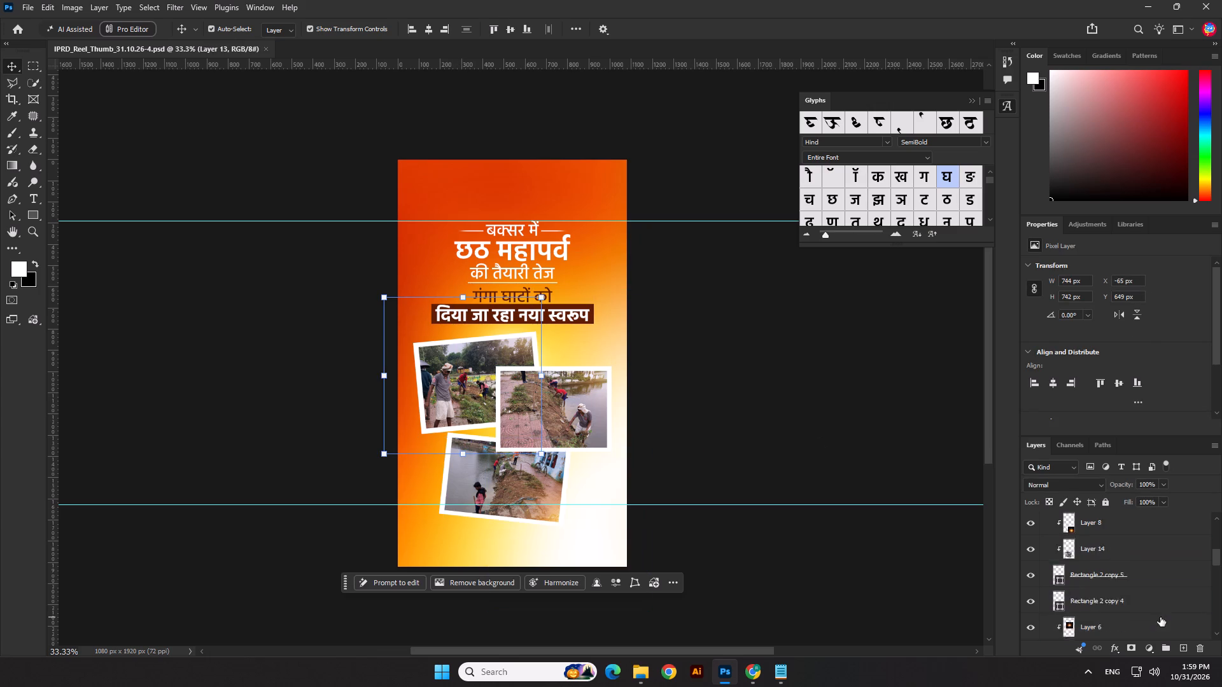
scroll(1160, 617, "up", 4)
scroll(1109, 556, "up", 4)
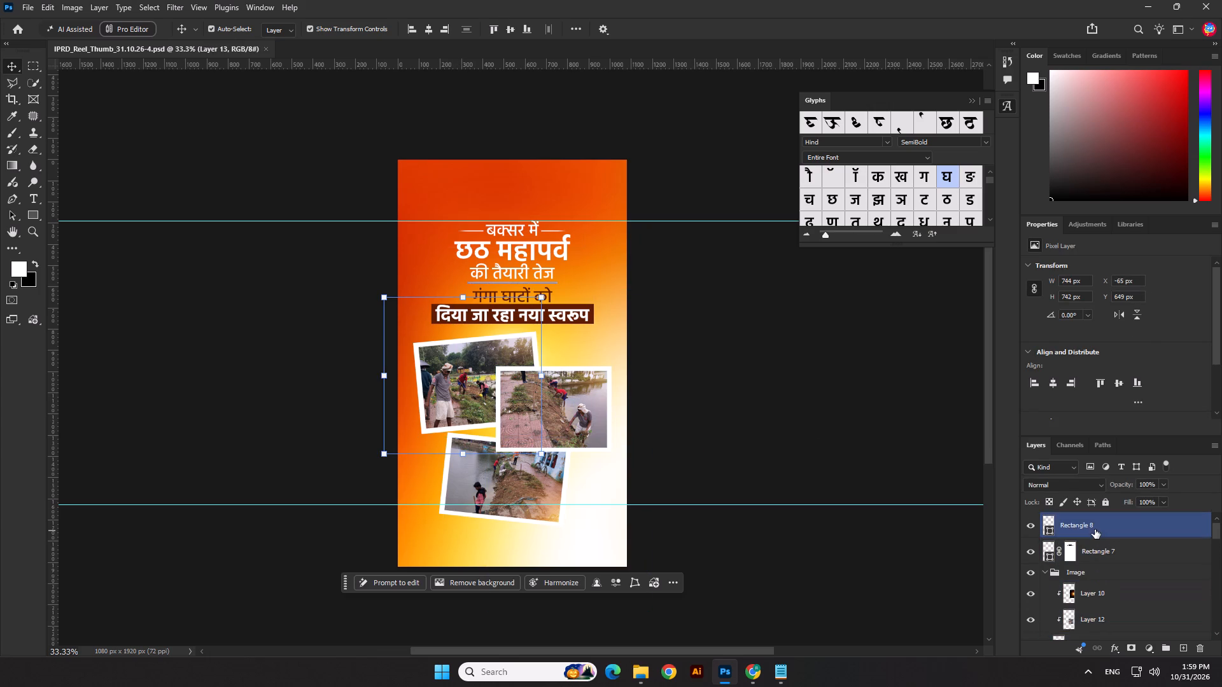
left_click(1087, 572)
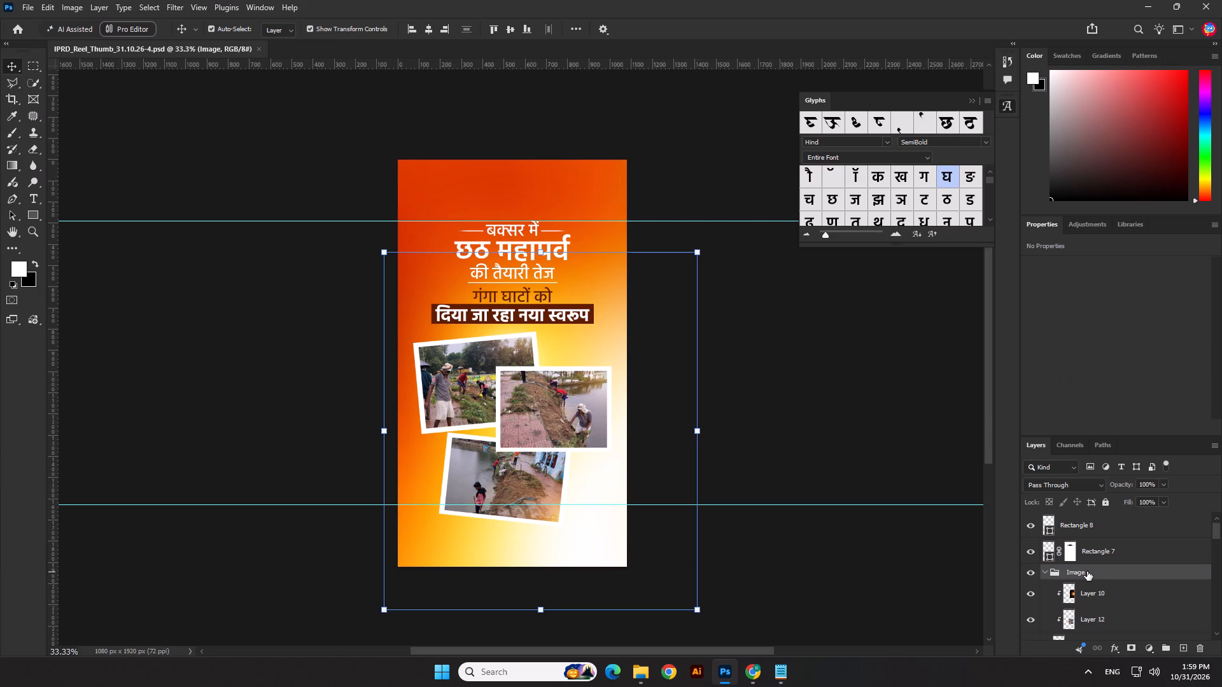
key("shift+Up")
key("shift+Up")
key("shift+Up")
key("shift+Up")
key("shift+Up")
key("shift+Up")
key("shift+Up")
key("shift+Up")
key("shift+Up")
key("shift+Up")
key("shift+Up")
key("shift+Up")
key("shift+Up")
key("shift+Up")
key("shift+Up")
key("shift+Up")
key("shift+Up")
key("shift+Up")
key("shift+Up")
key("shift+Up")
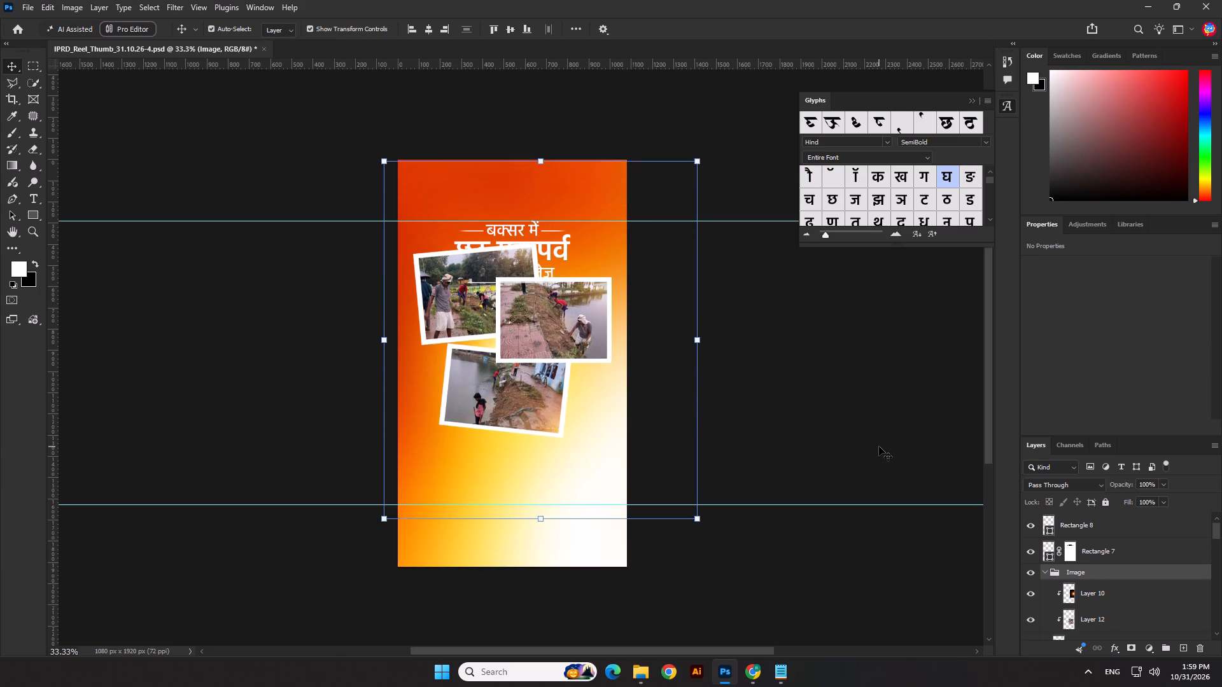
key("shift+Up")
Collapse the Image group, toggle Rectangle 7 and Rectangle 8 to identify them, and hide the Image group.
scroll(1158, 608, "down", 4)
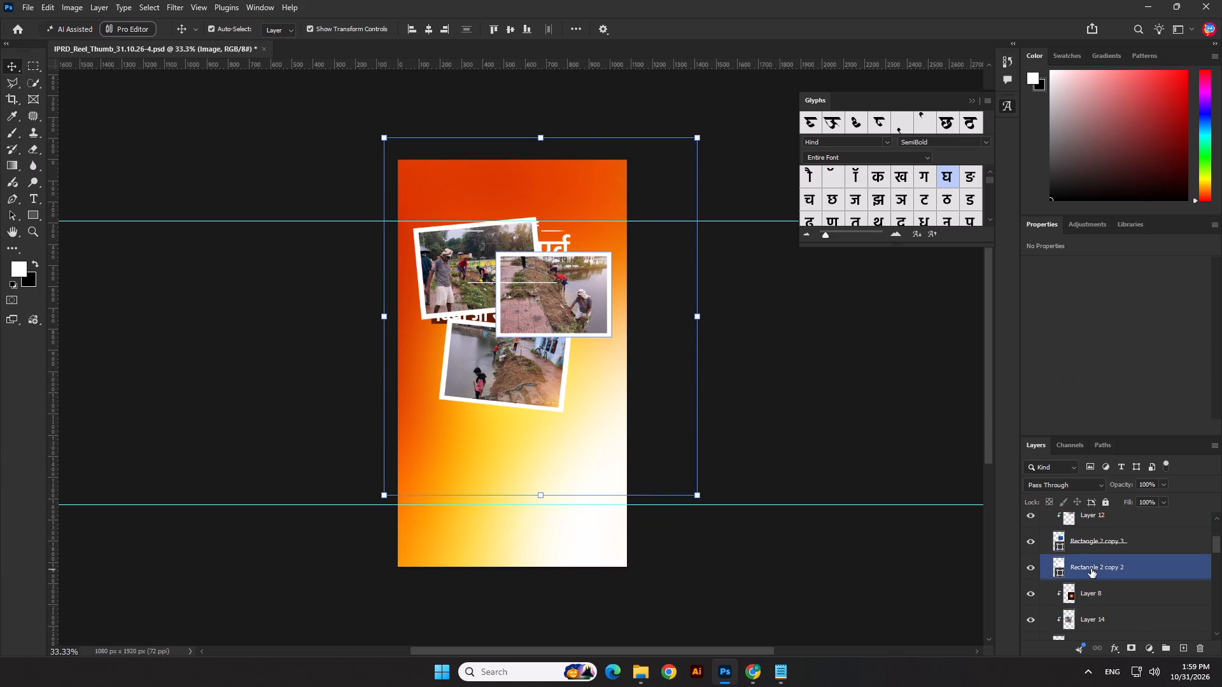
scroll(1091, 569, "down", 12)
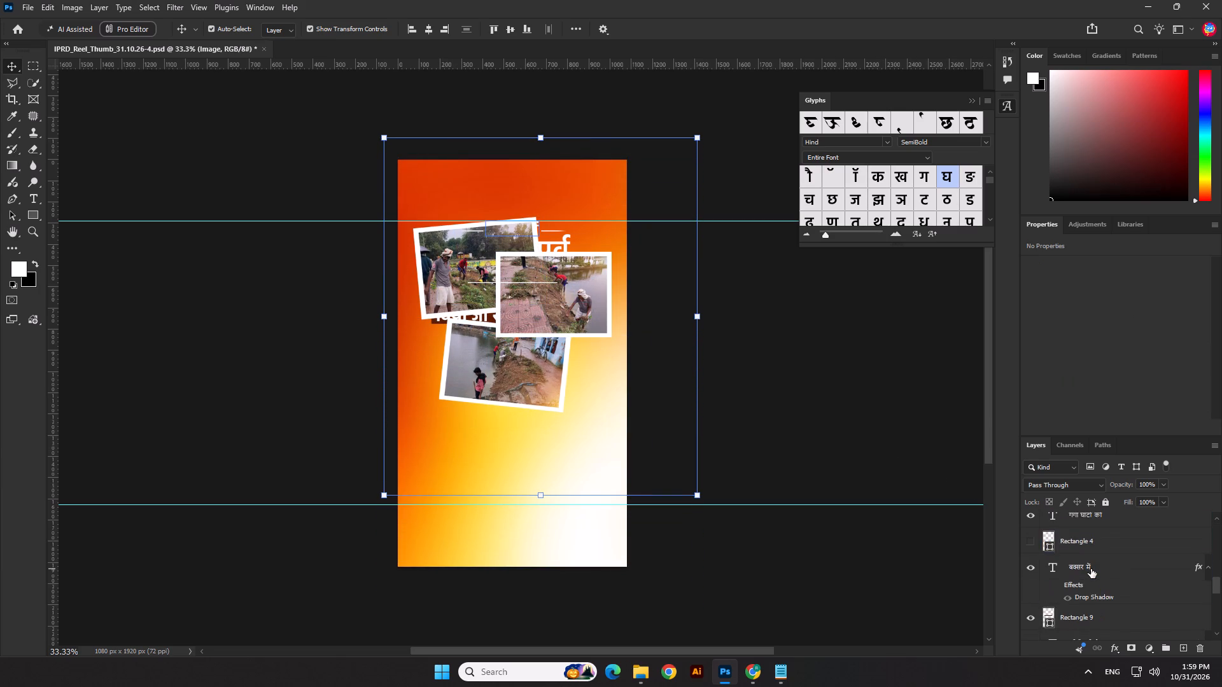
scroll(1091, 569, "up", 15)
scroll(1091, 569, "down", 5)
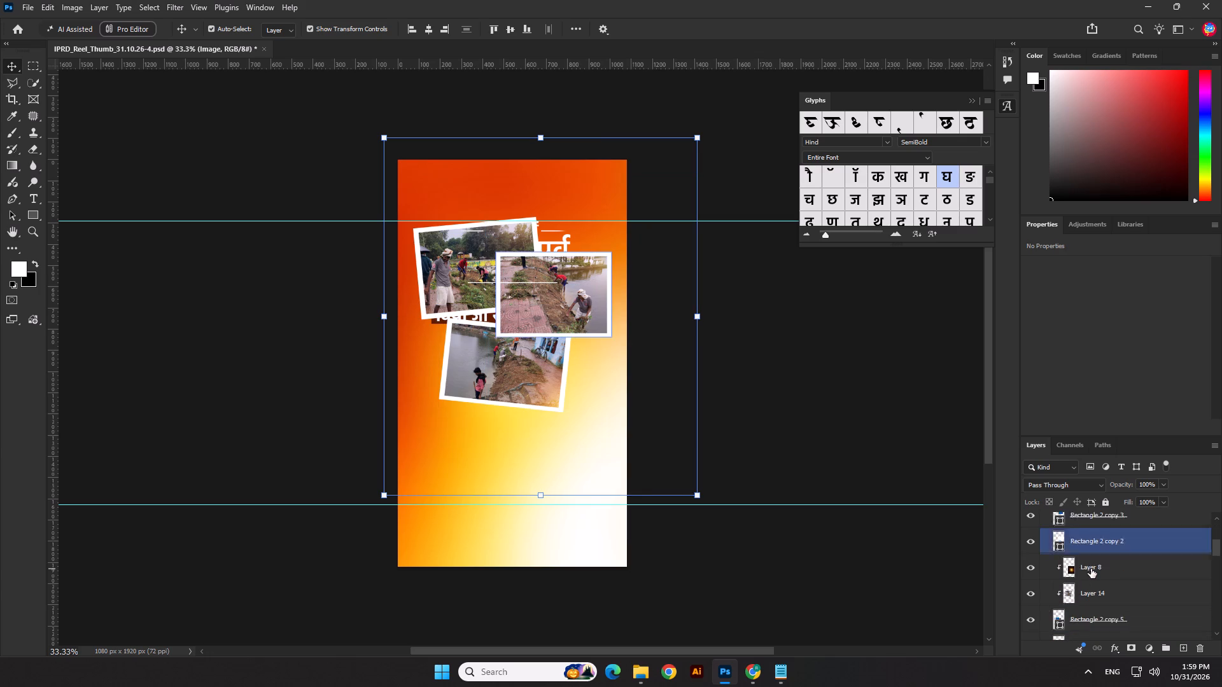
scroll(1091, 569, "down", 7)
left_click(1091, 569)
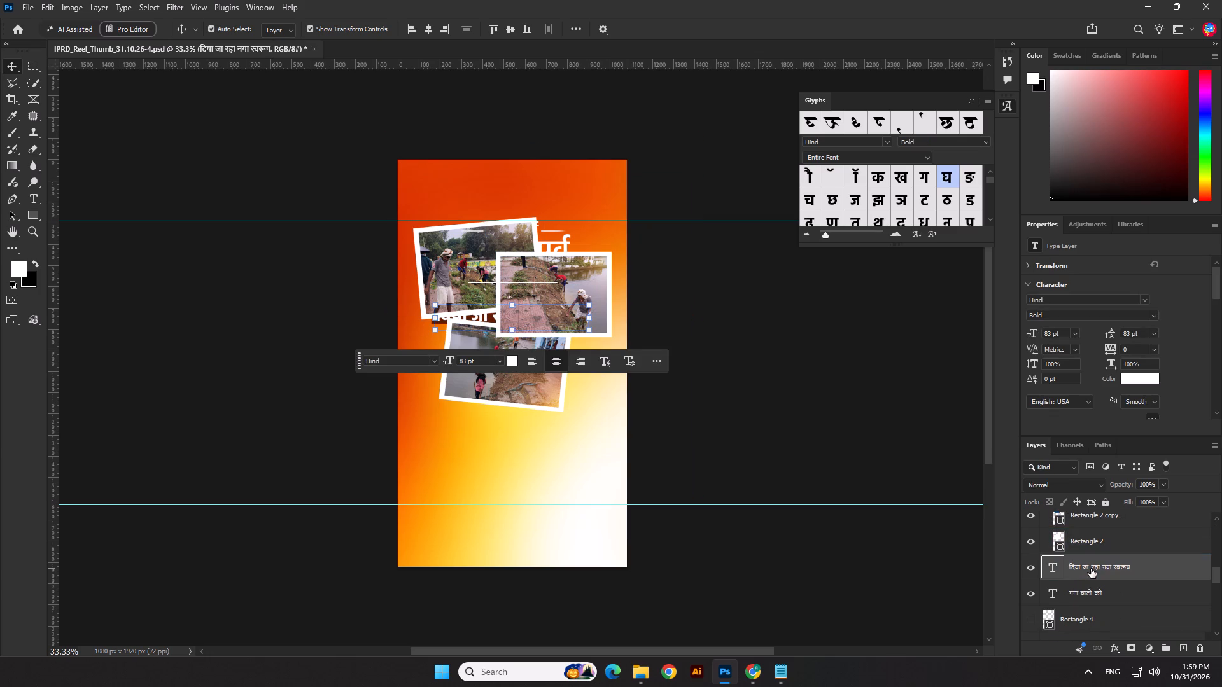
scroll(1091, 569, "up", 20)
scroll(1091, 569, "up", 1)
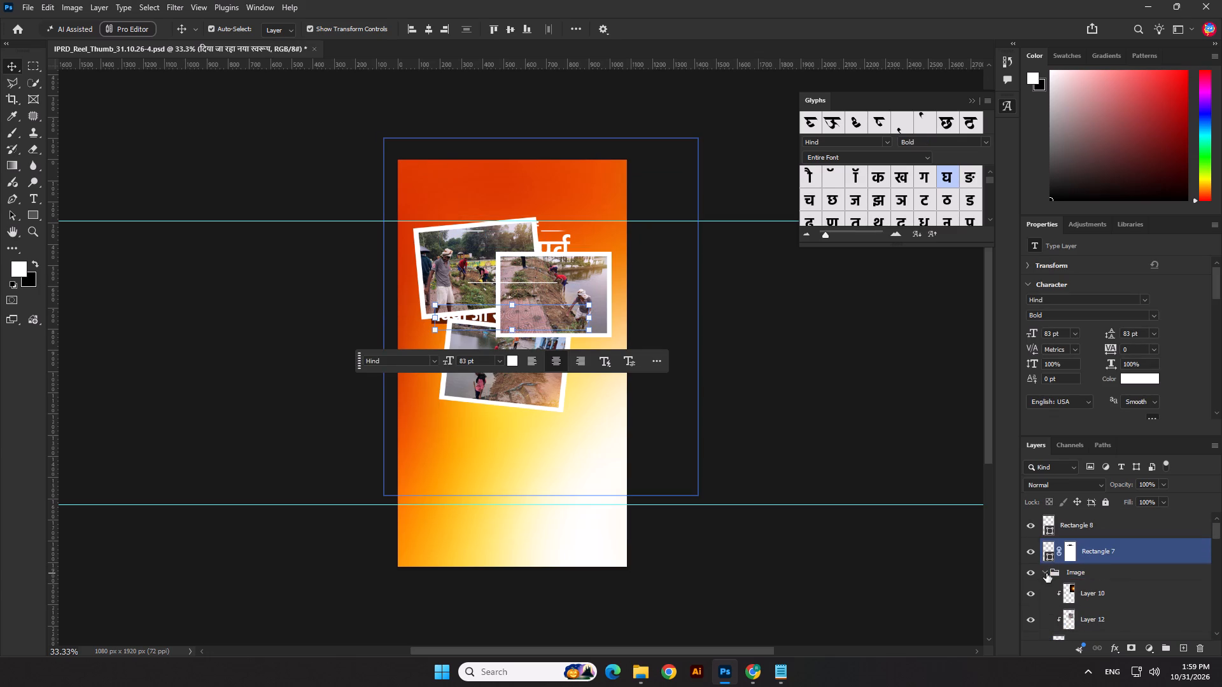
left_click(1046, 574)
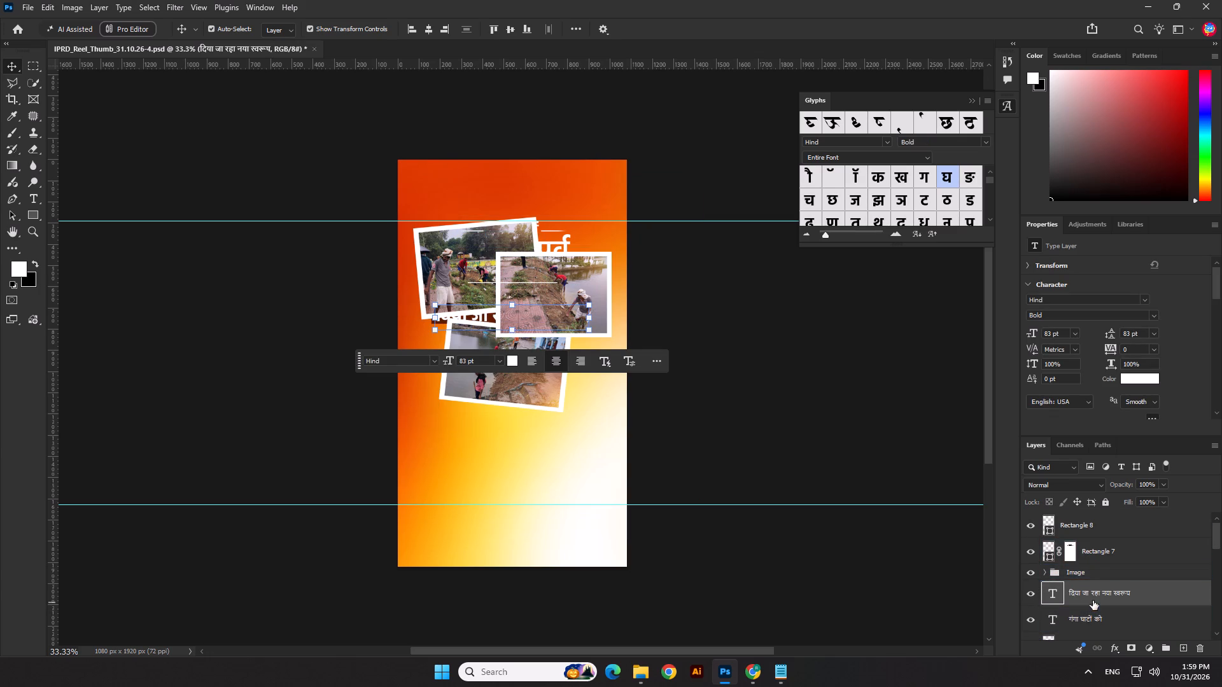
left_click(1028, 550)
left_click(1028, 550)
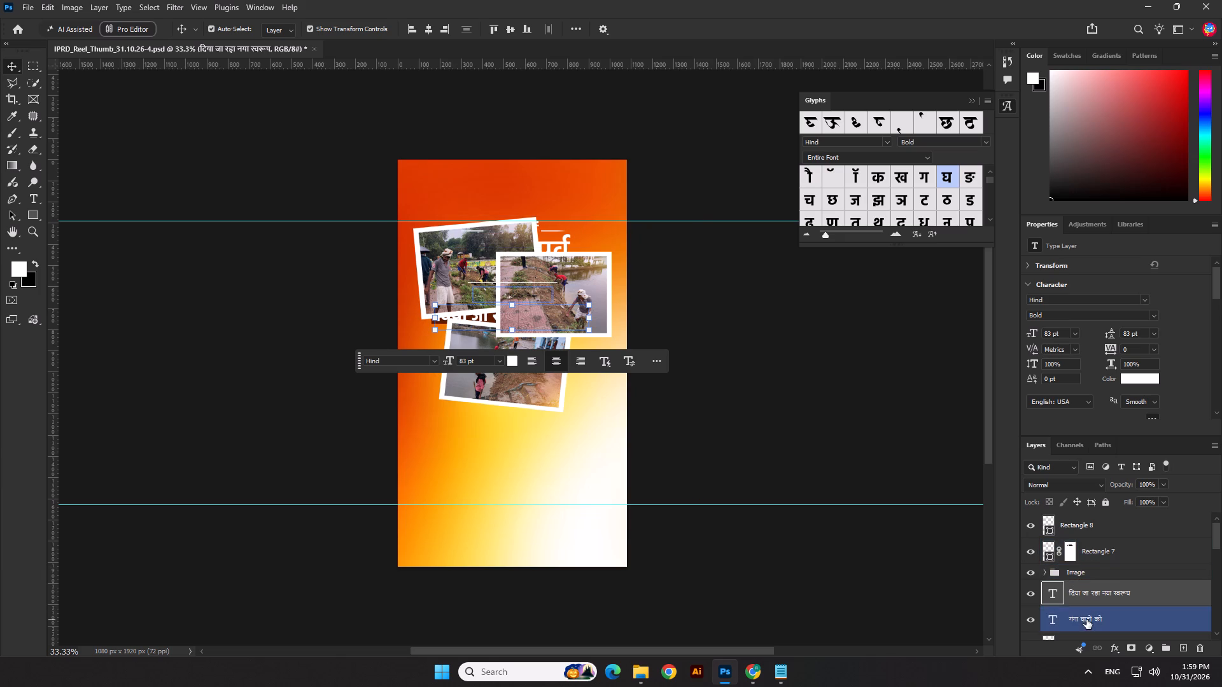
left_click(1037, 527)
left_click(1037, 527)
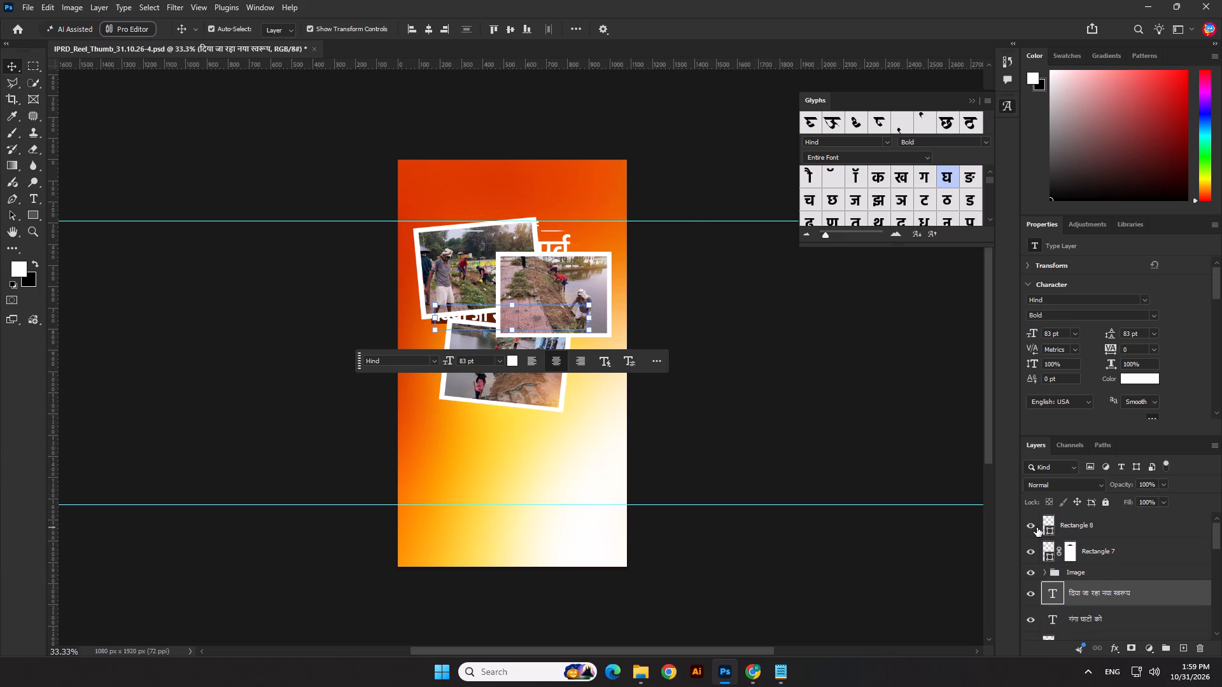
left_click(1033, 576)
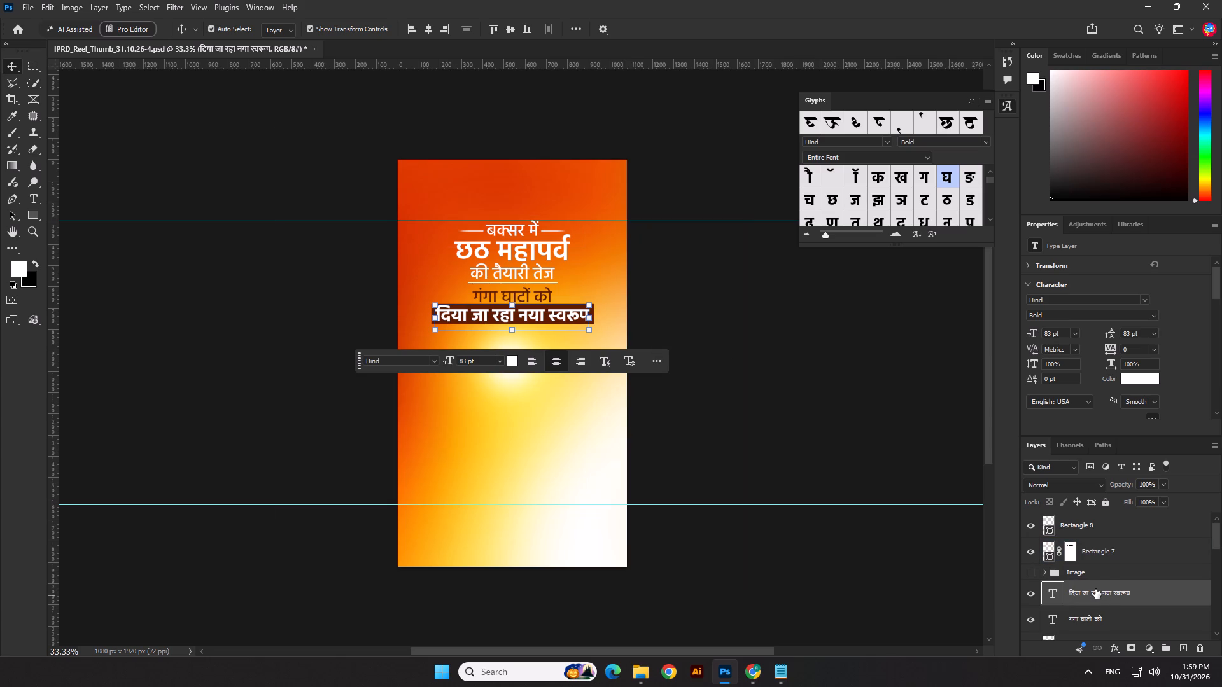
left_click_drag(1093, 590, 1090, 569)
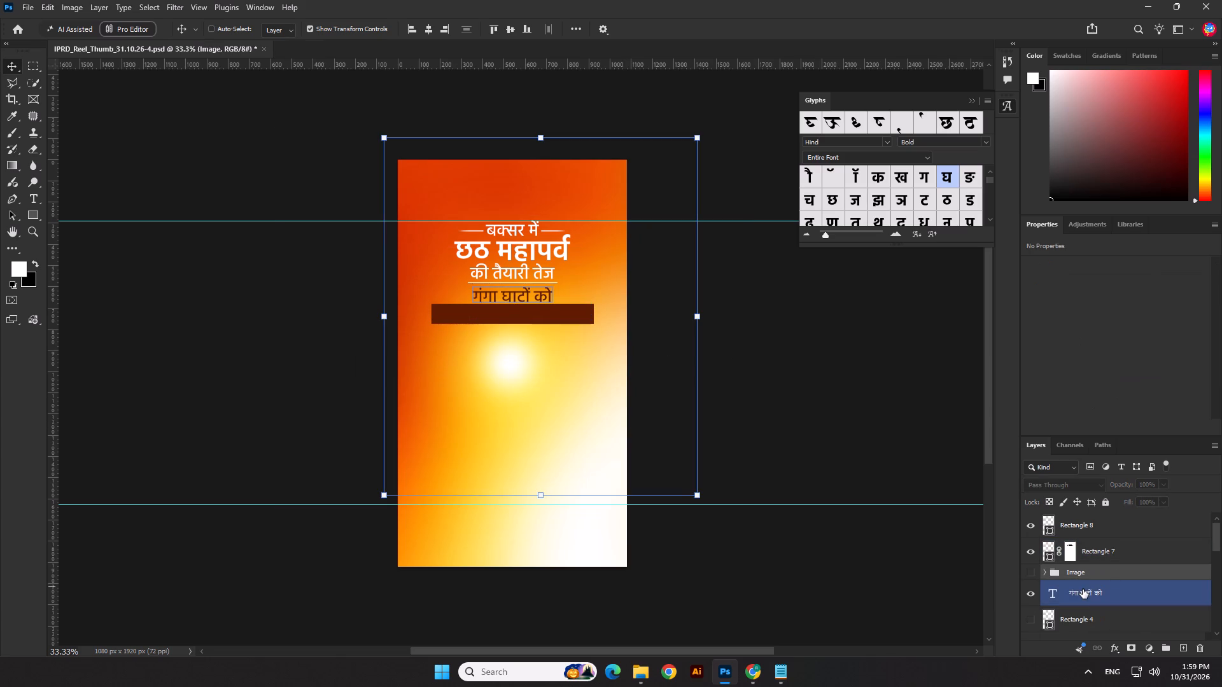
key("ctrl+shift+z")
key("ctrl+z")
Move the text layers दिया जा रहा नया स्वरूप and गंगा घाटों को above Rectangle 7 in the layer stack.
left_click_drag(1086, 595, 1092, 543)
left_click_drag(1099, 625, 1107, 543)
Select the layers बक्सर में, Rectangle 9, की तैयारी तेज and छठ महापर्व together and move them to the top of the layer stack.
scroll(1106, 581, "down", 3)
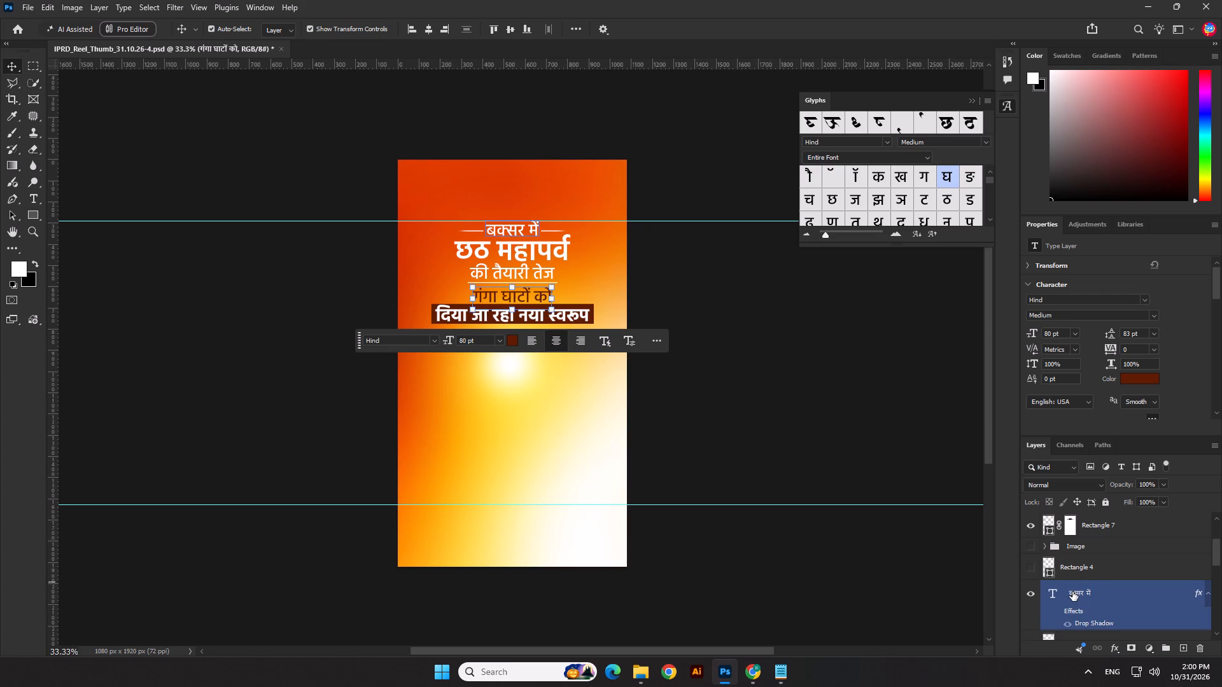
left_click(1072, 592)
scroll(1073, 592, "down", 3)
left_click(1080, 570, "ctrl")
left_click(1084, 588, "ctrl")
scroll(1084, 588, "down", 2)
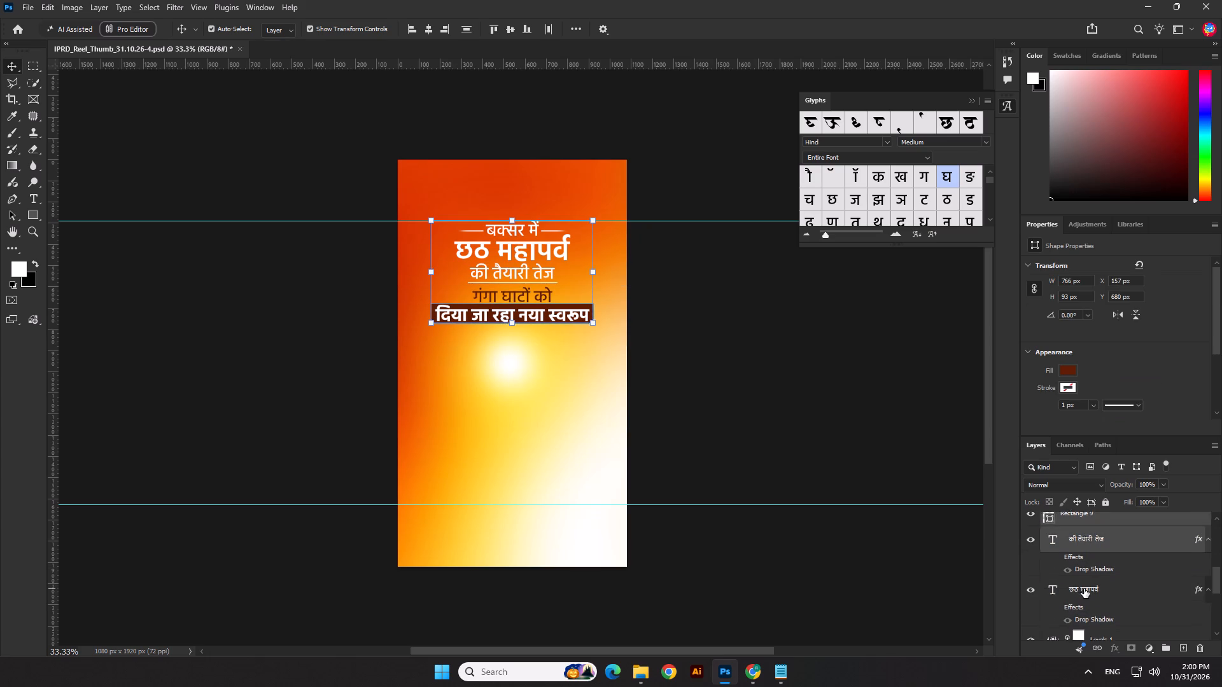
scroll(1084, 588, "down", 1)
left_click(1087, 567, "ctrl")
scroll(1087, 570, "up", 9)
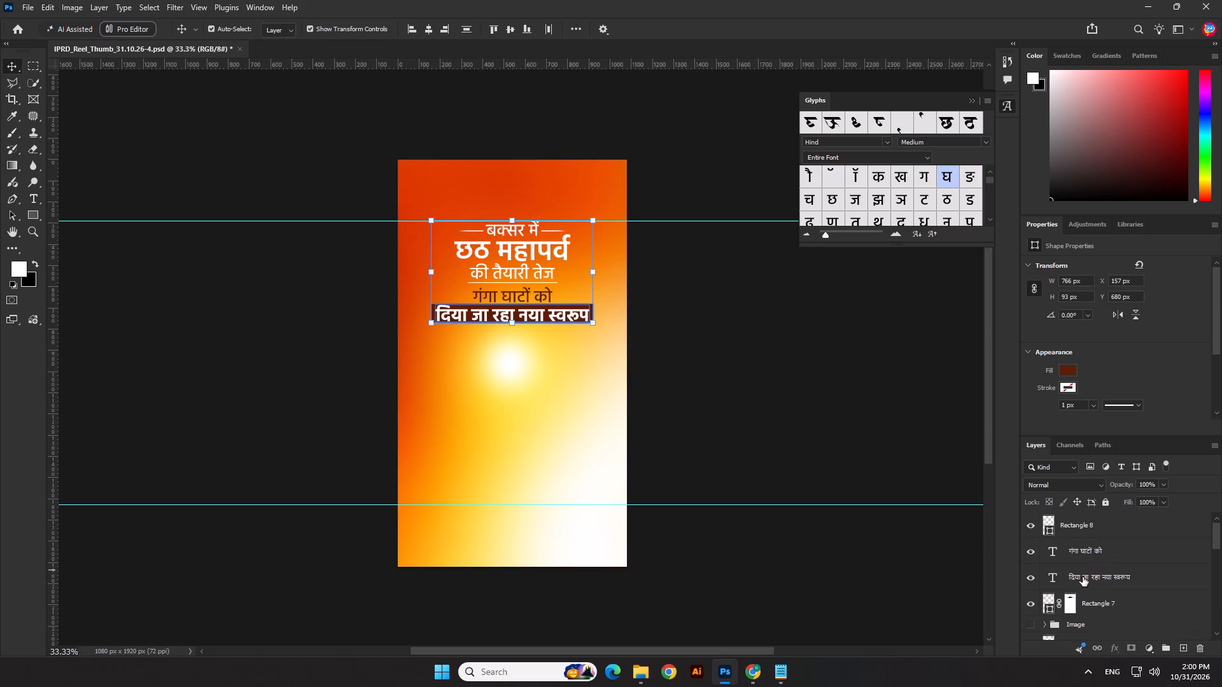
scroll(1076, 611, "down", 2)
left_click_drag(1074, 618, 1087, 511)
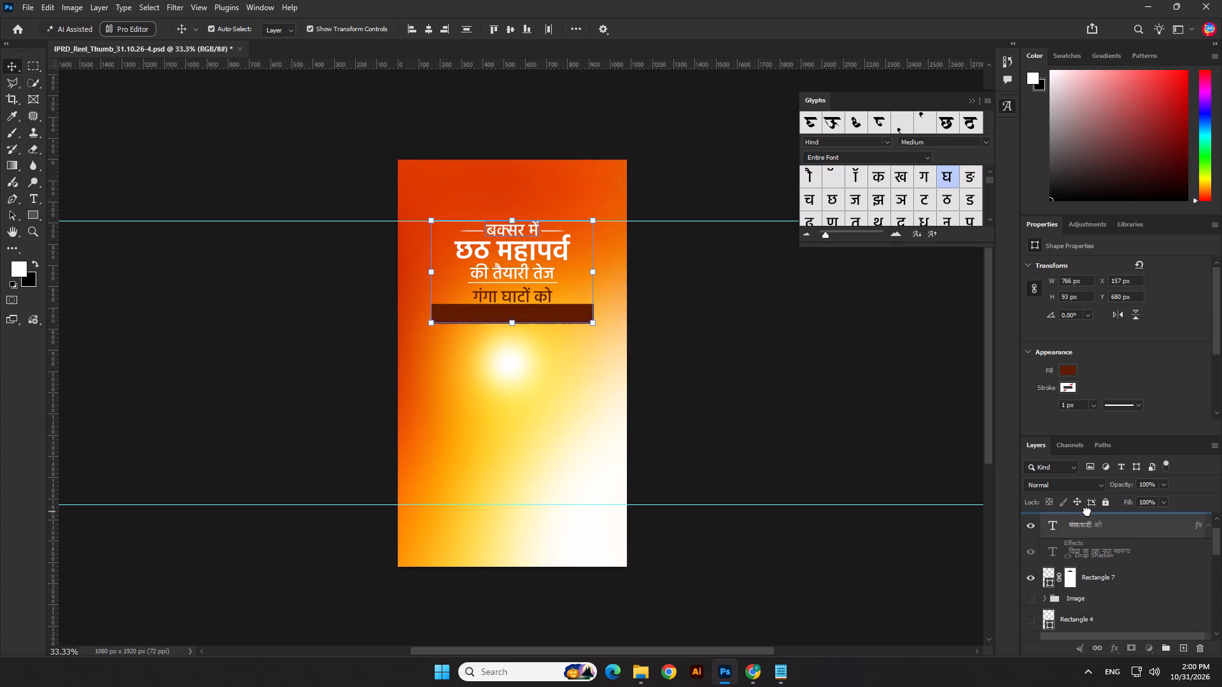
left_click_drag(1087, 511, 1081, 511)
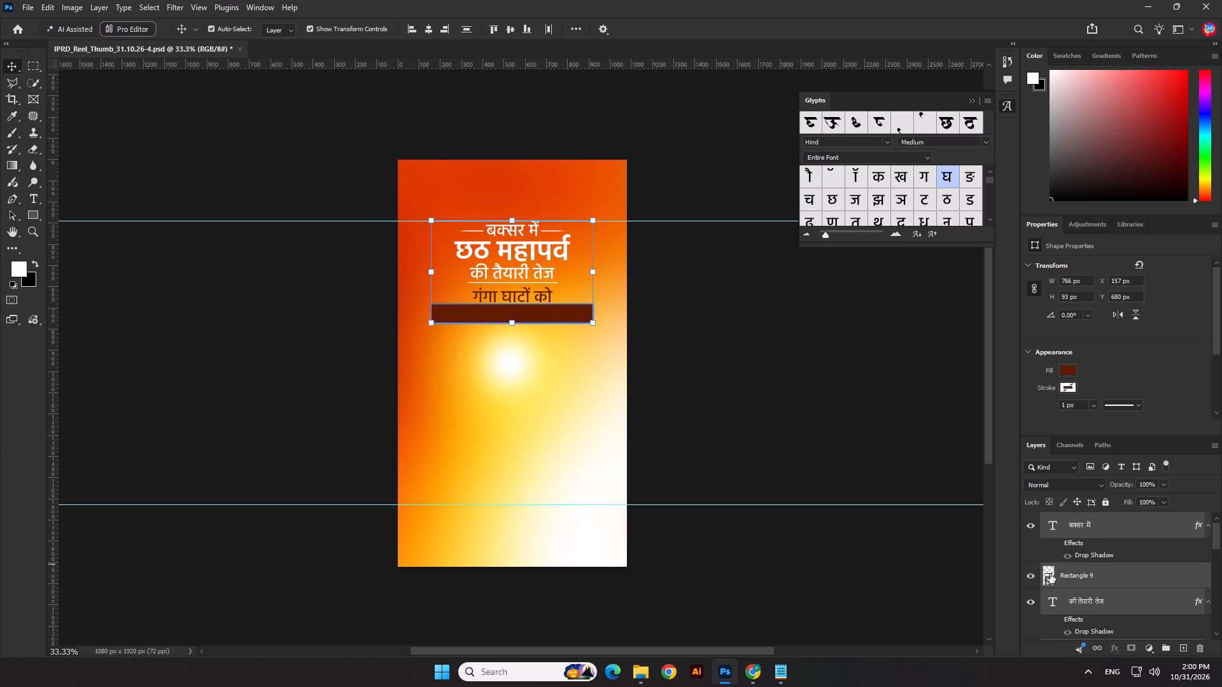
Toggle Rectangle 8 to identify it and select every headline layer from बक्सर में down through Rectangle 7.
scroll(1047, 578, "down", 4)
scroll(1042, 574, "up", 2)
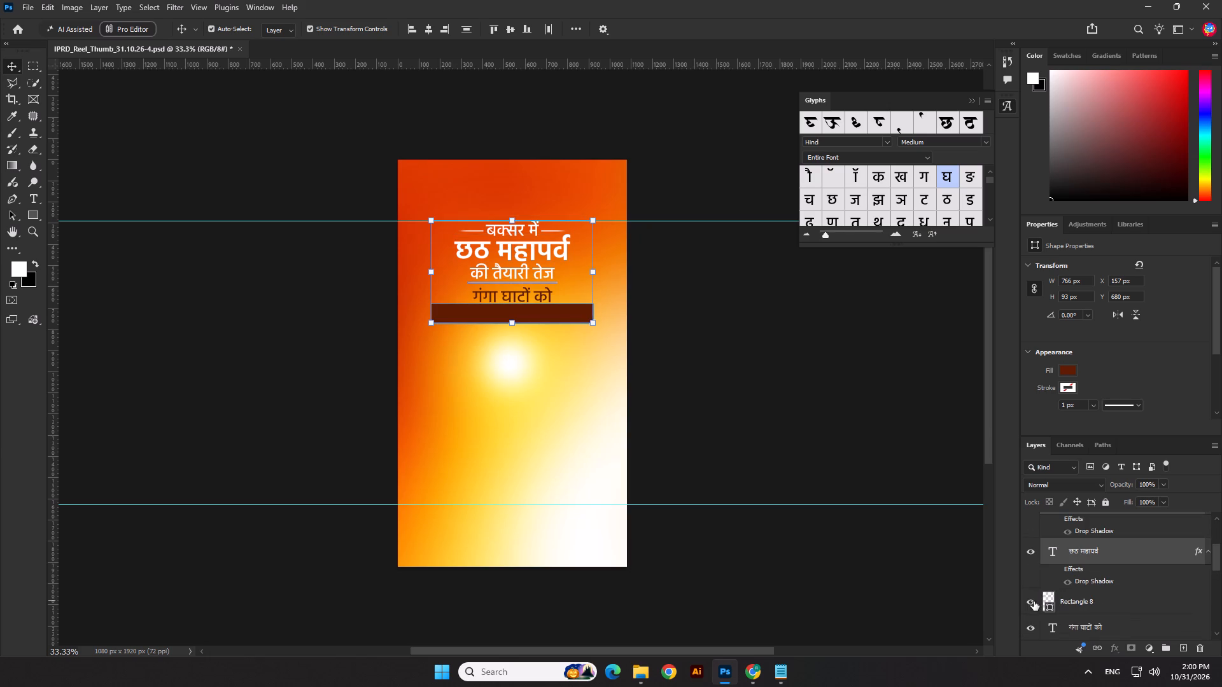
left_click(1029, 604)
left_click(1029, 604)
scroll(1070, 595, "up", 5)
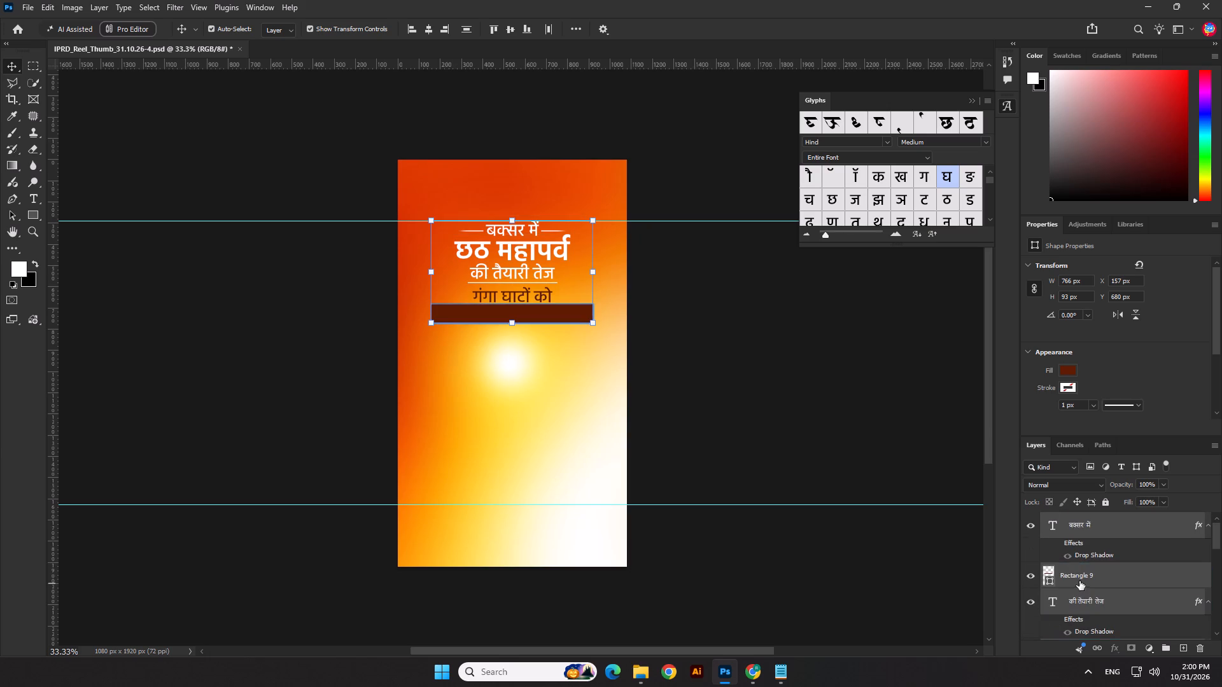
scroll(1079, 581, "up", 2)
scroll(1088, 540, "down", 5)
left_click(1103, 530, "shift")
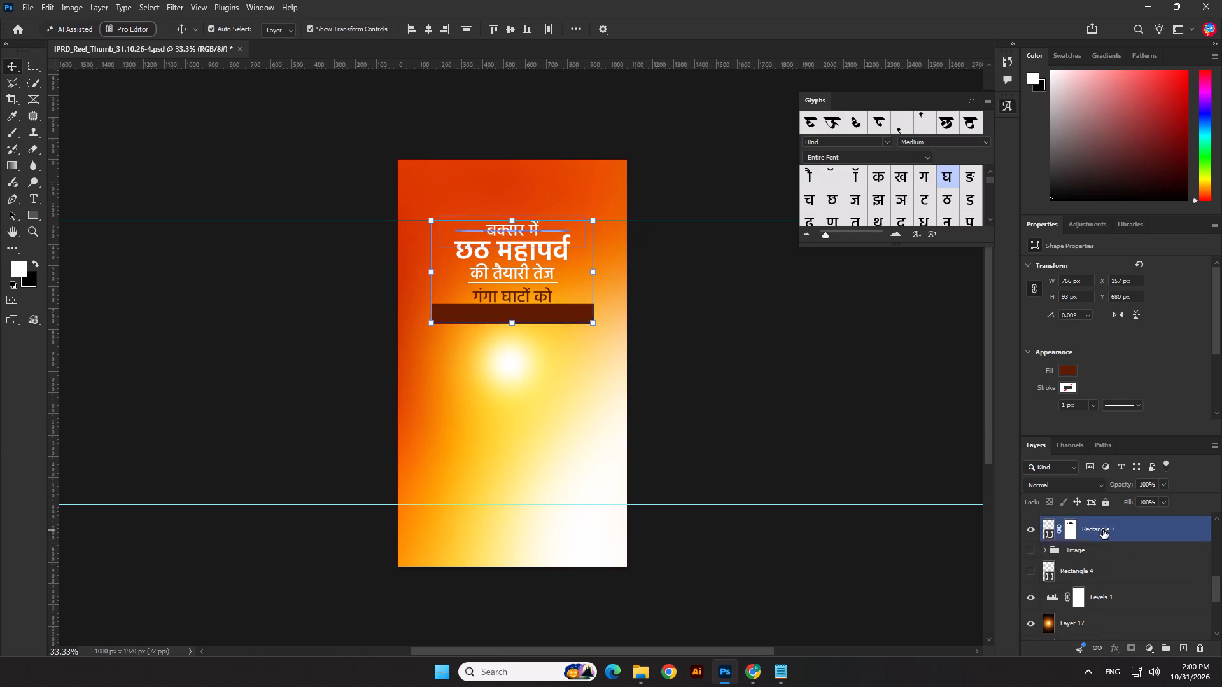
scroll(1094, 546, "up", 12)
left_click(1097, 529)
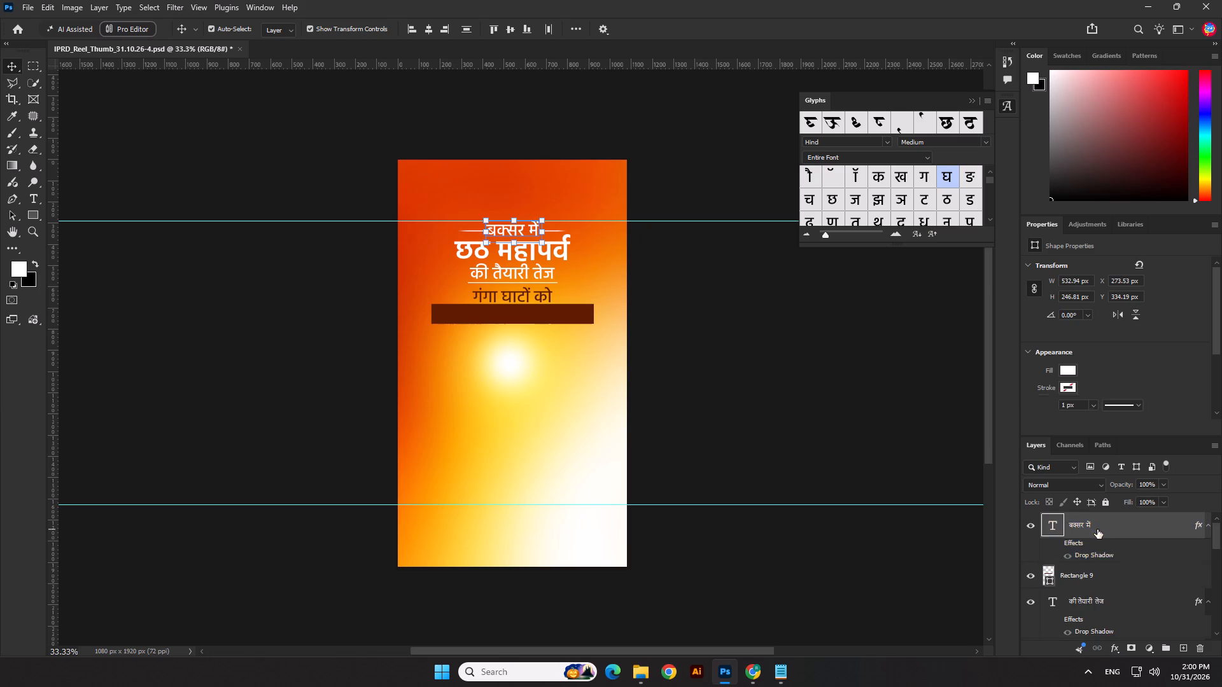
scroll(1097, 536, "down", 5)
left_click(1104, 536, "shift")
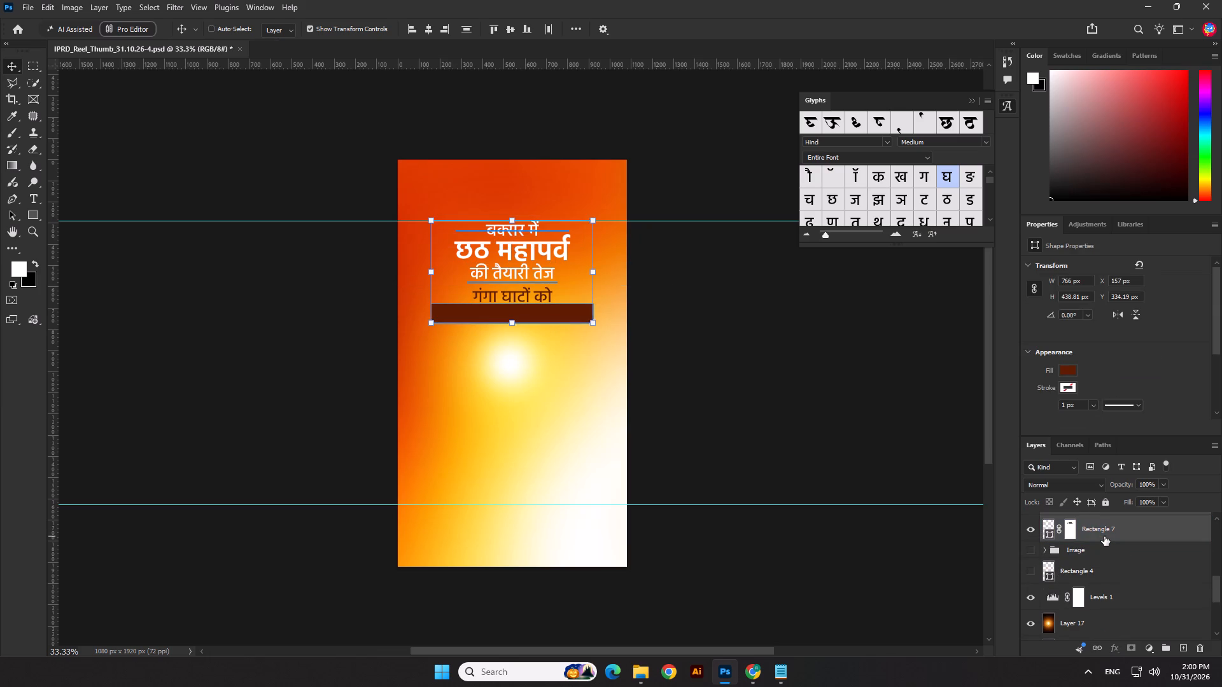
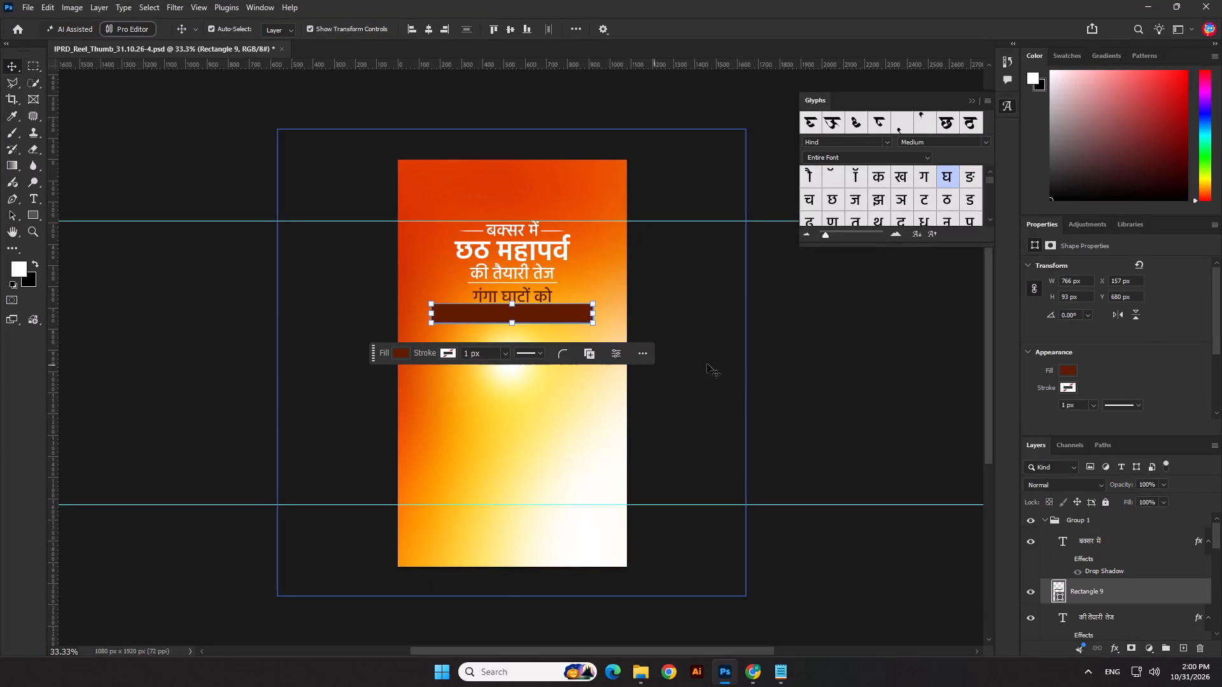
Move the Rectangle 9 layer down the stack, below छठ महापर्व and directly above Rectangle 8.
scroll(511, 310, "up", 2)
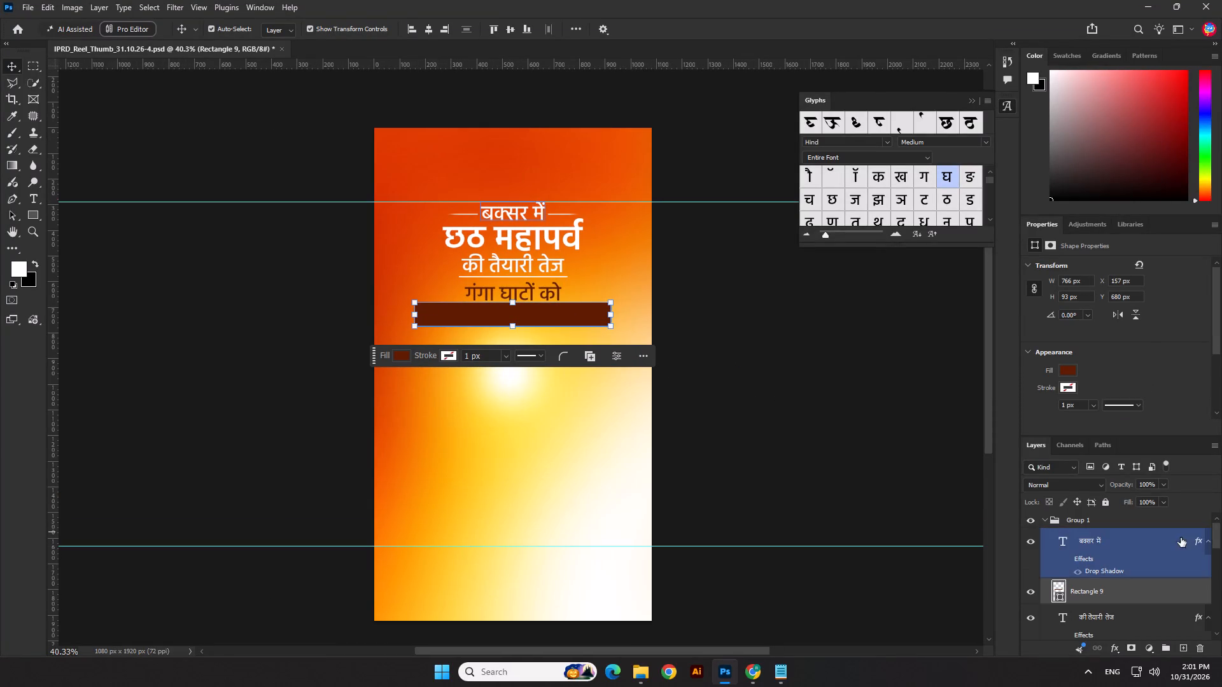
left_click_drag(1088, 592, 1071, 663)
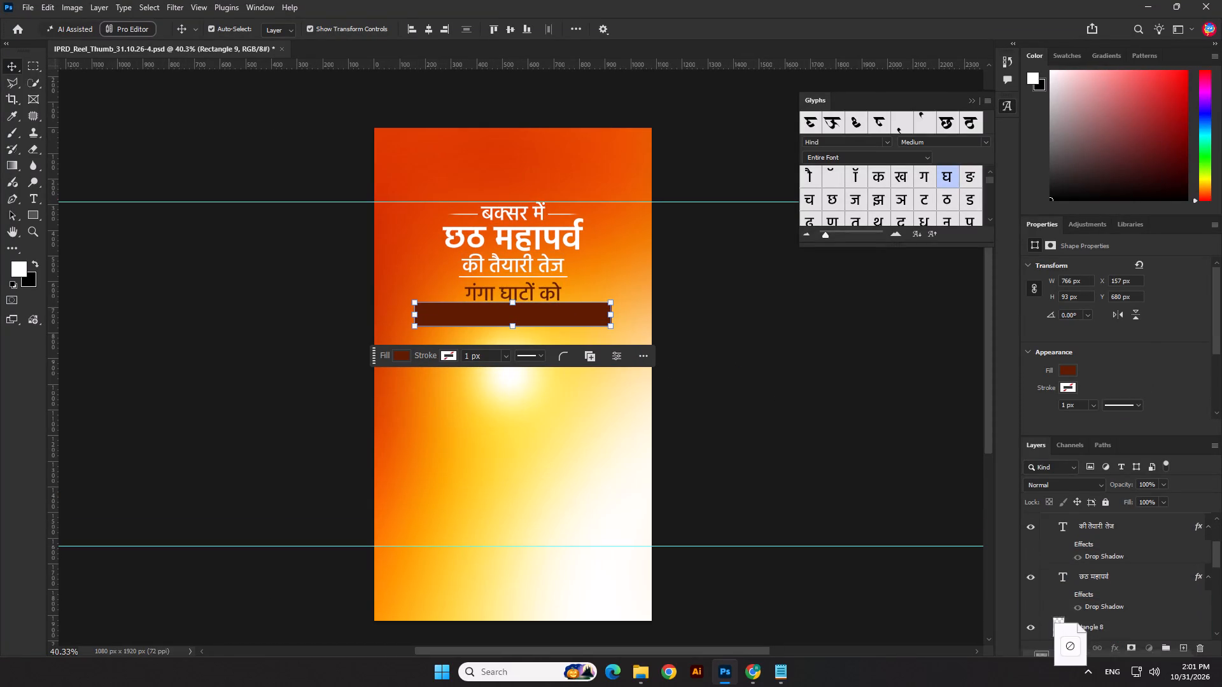
left_click_drag(1071, 663, 1102, 593)
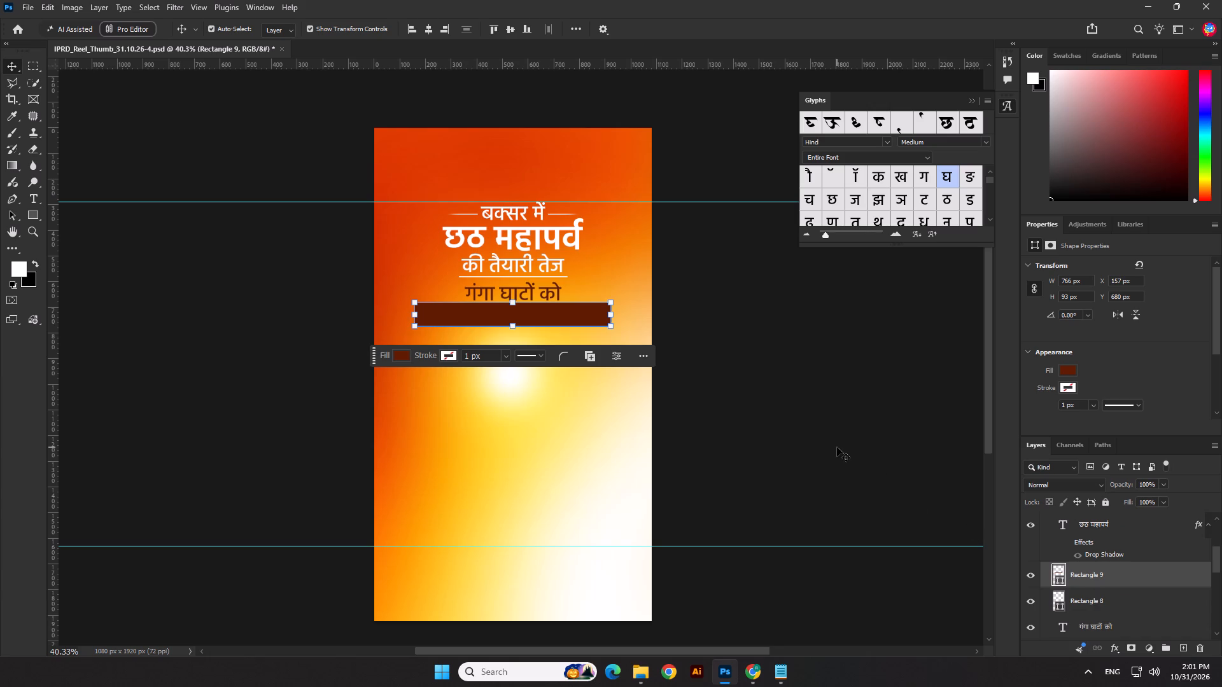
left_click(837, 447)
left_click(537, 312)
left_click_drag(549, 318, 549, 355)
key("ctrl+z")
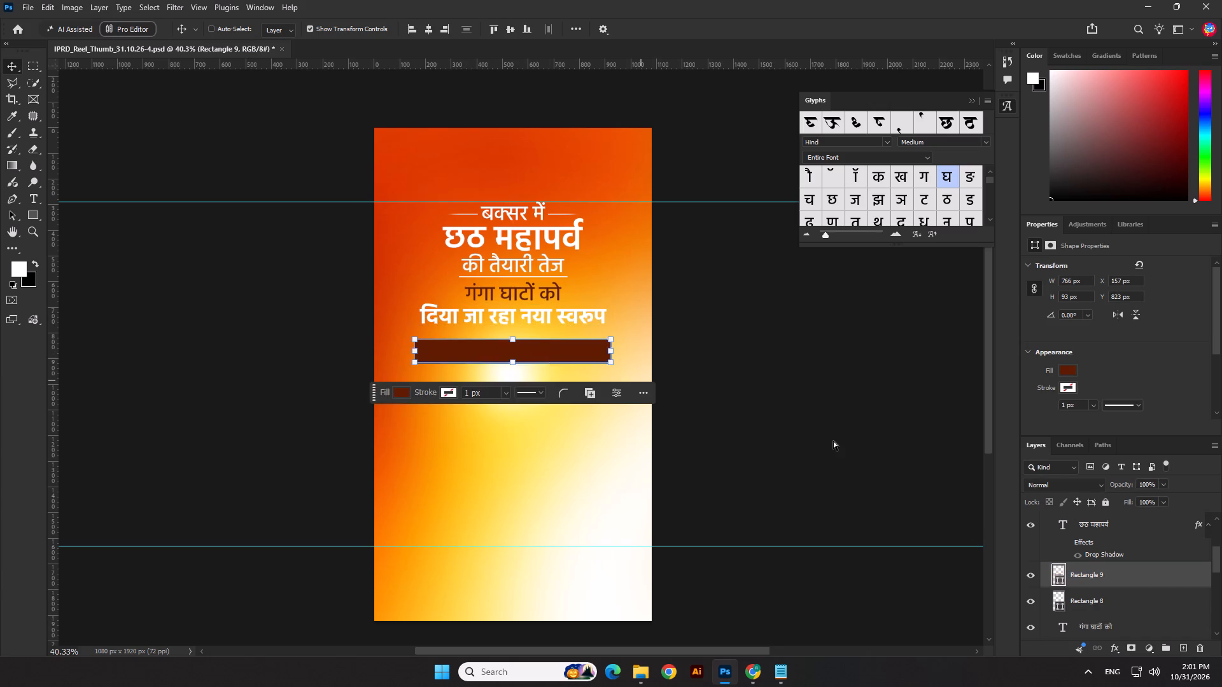
Move Rectangle 9 behind the text दिया जा रहा नया स्वरूप by placing its layer directly above Rectangle 7.
left_click(547, 309)
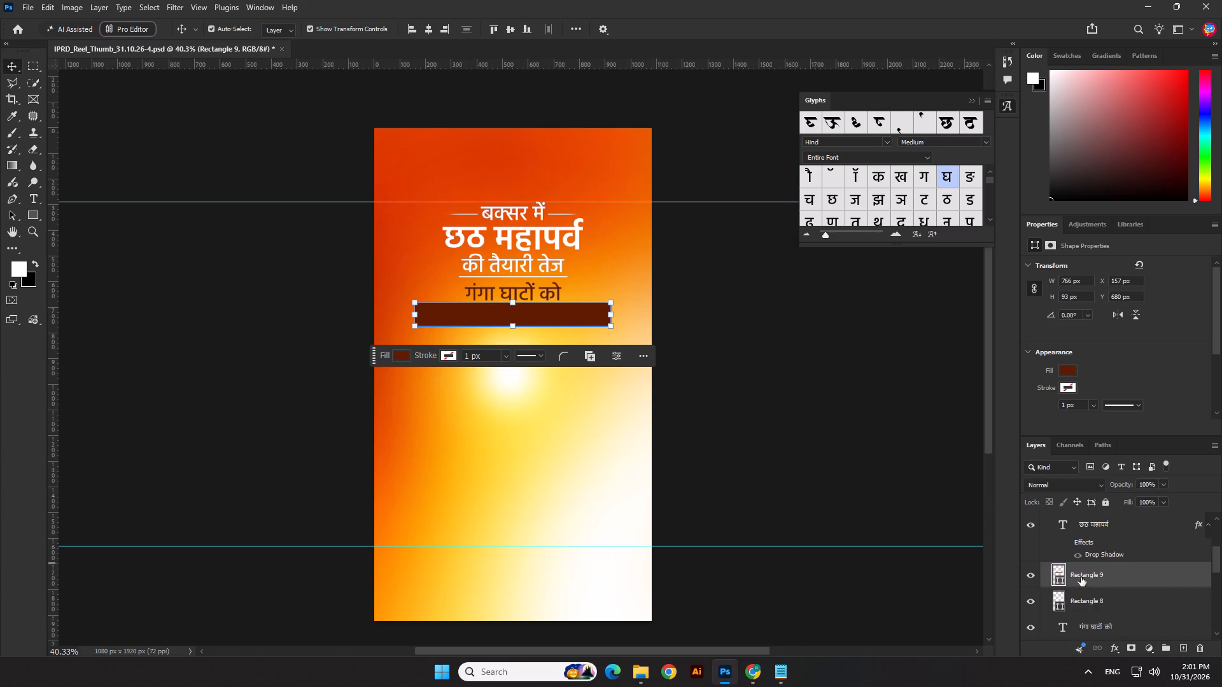
scroll(1100, 589, "down", 2)
left_click_drag(1090, 548, 1094, 602)
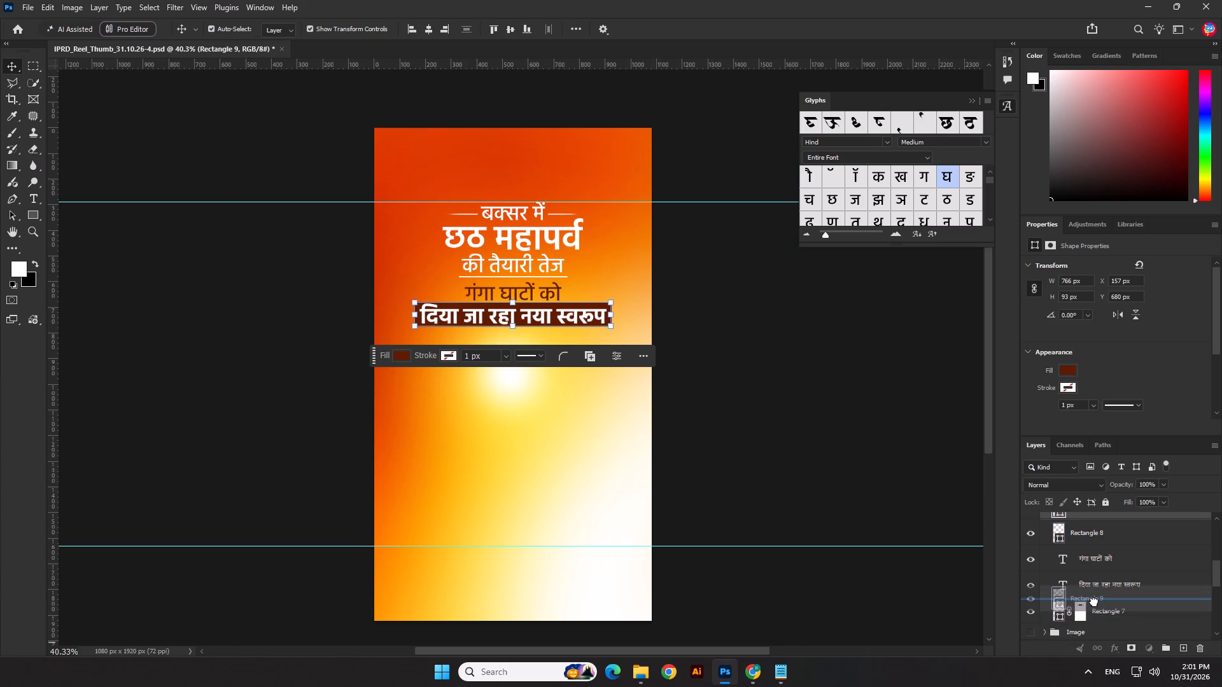
left_click_drag(1094, 602, 1095, 595)
left_click(834, 482)
Collapse Group 1 in the layer stack and make the Image group visible again.
scroll(1045, 510, "up", 20)
scroll(1045, 510, "up", 2)
left_click(1042, 519)
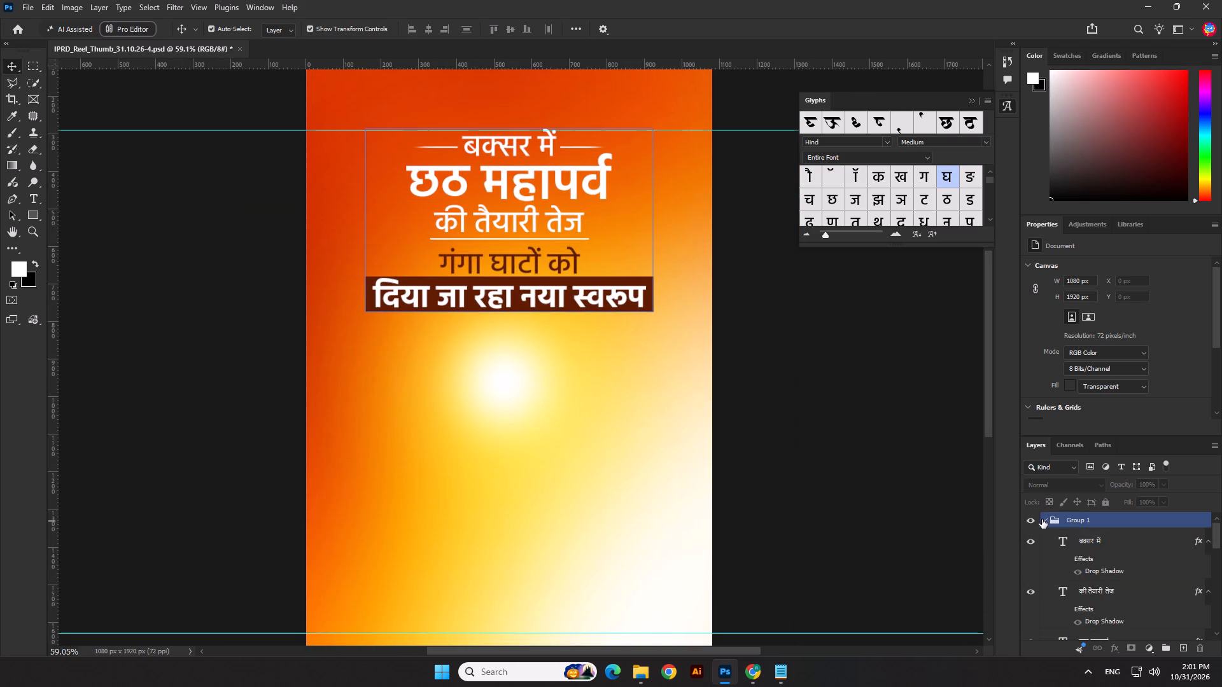
left_click(1034, 538)
left_click(1087, 540)
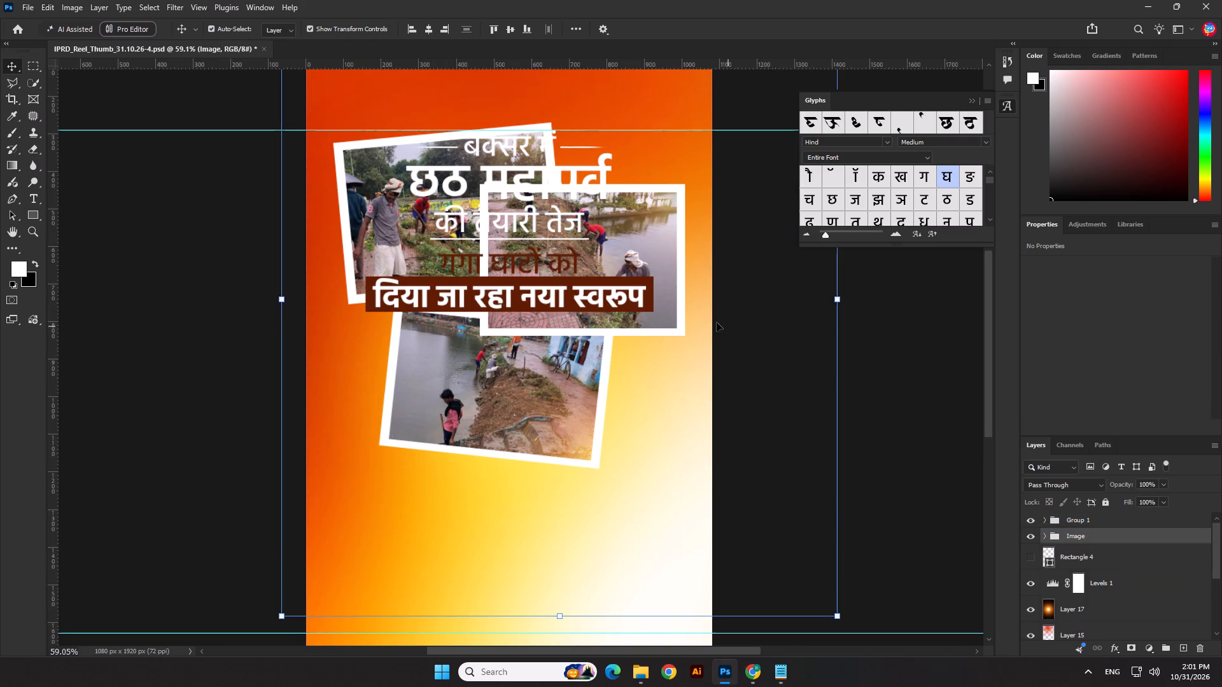
Move the Group 1 headline block straight down below the three photos, keeping it horizontally centred on the canvas.
scroll(615, 290, "down", 5)
left_click(1065, 524)
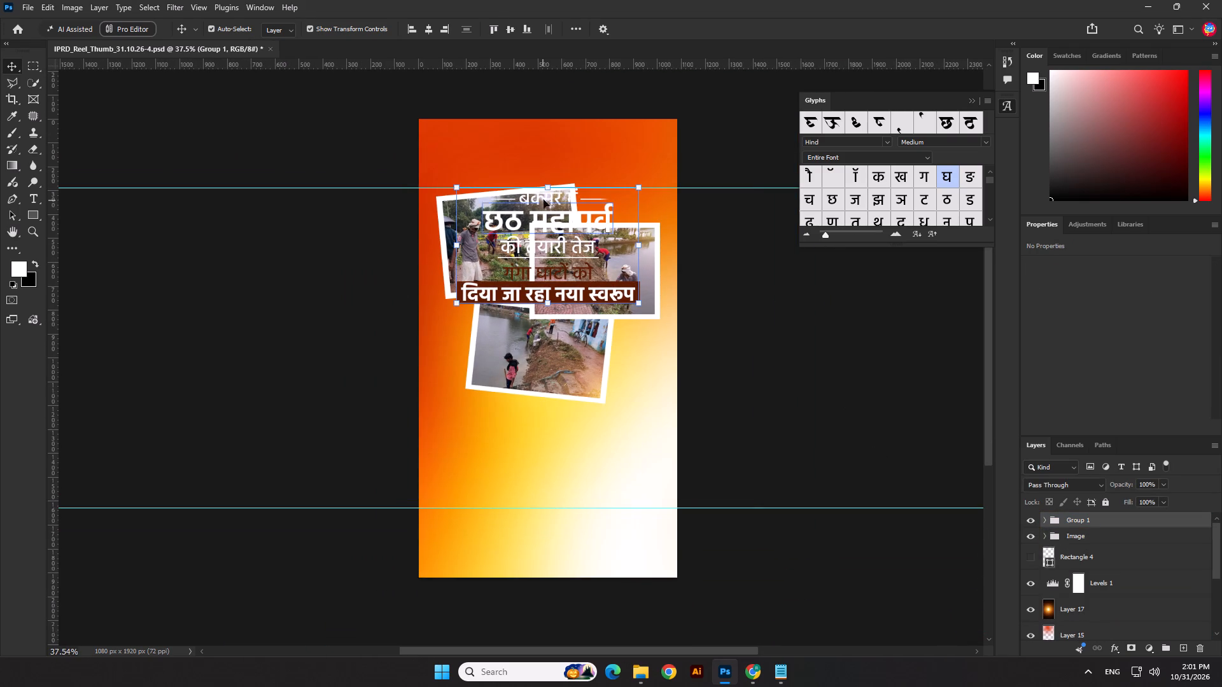
left_click(547, 187)
left_click_drag(551, 205, 558, 394)
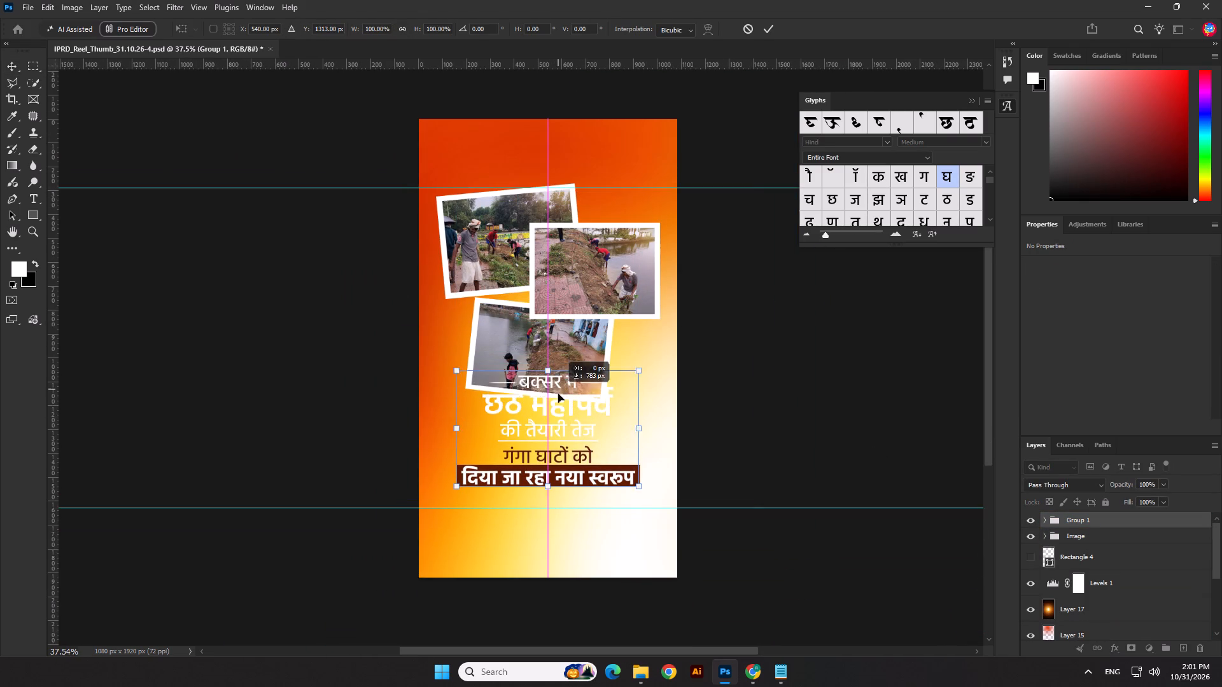
left_click_drag(558, 394, 560, 422)
key("Return")
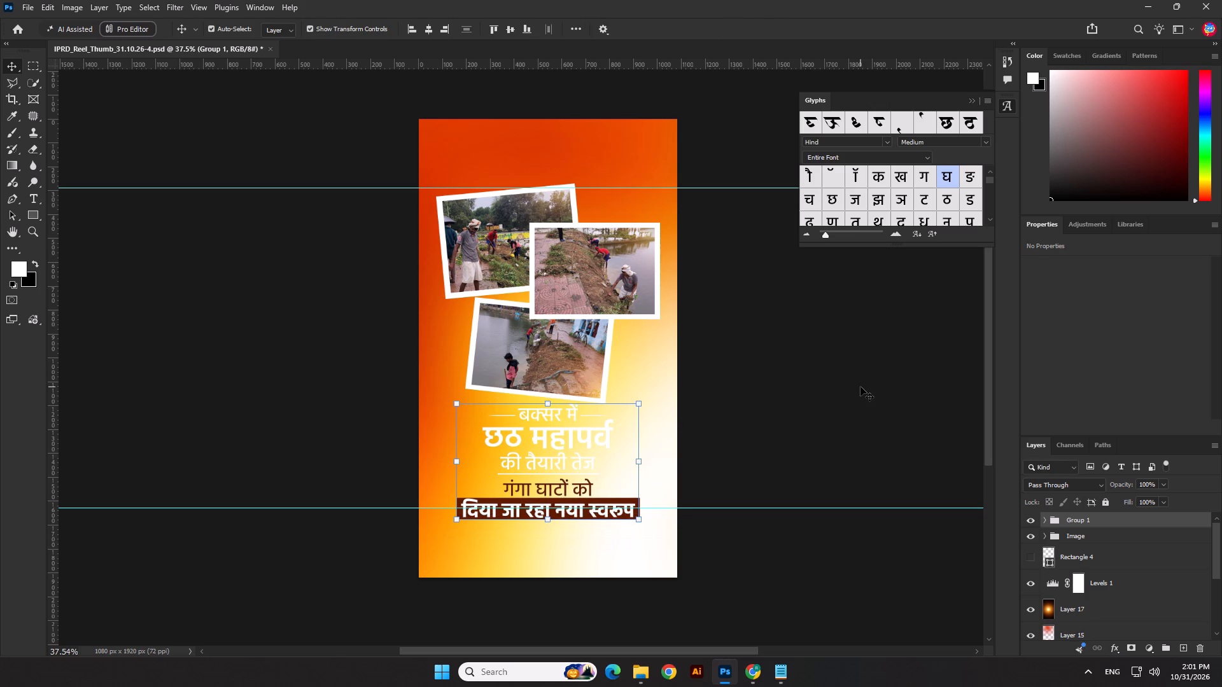
left_click(860, 387)
Delete the upper-left tilted photo with its glow Layer 6, image Layer 13 and frame rectangles.
left_click(483, 247)
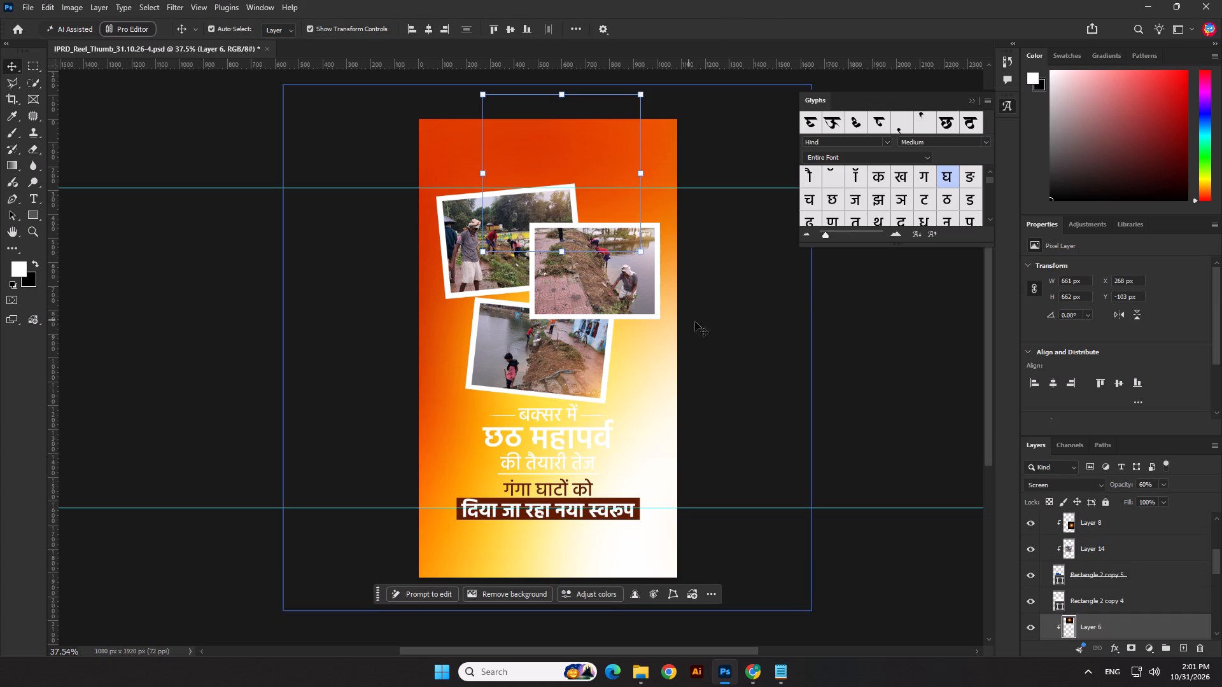
key("Delete")
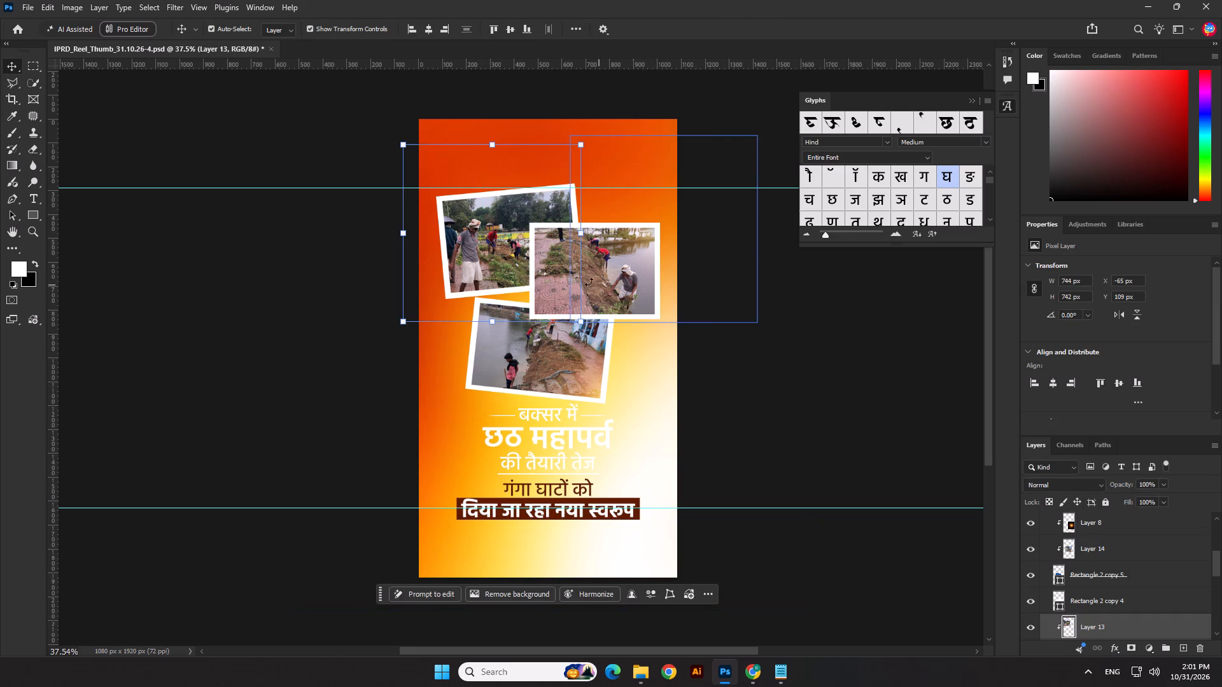
left_click(475, 243)
key("Delete")
left_click(484, 253)
key("Delete")
left_click(492, 268)
key("Delete")
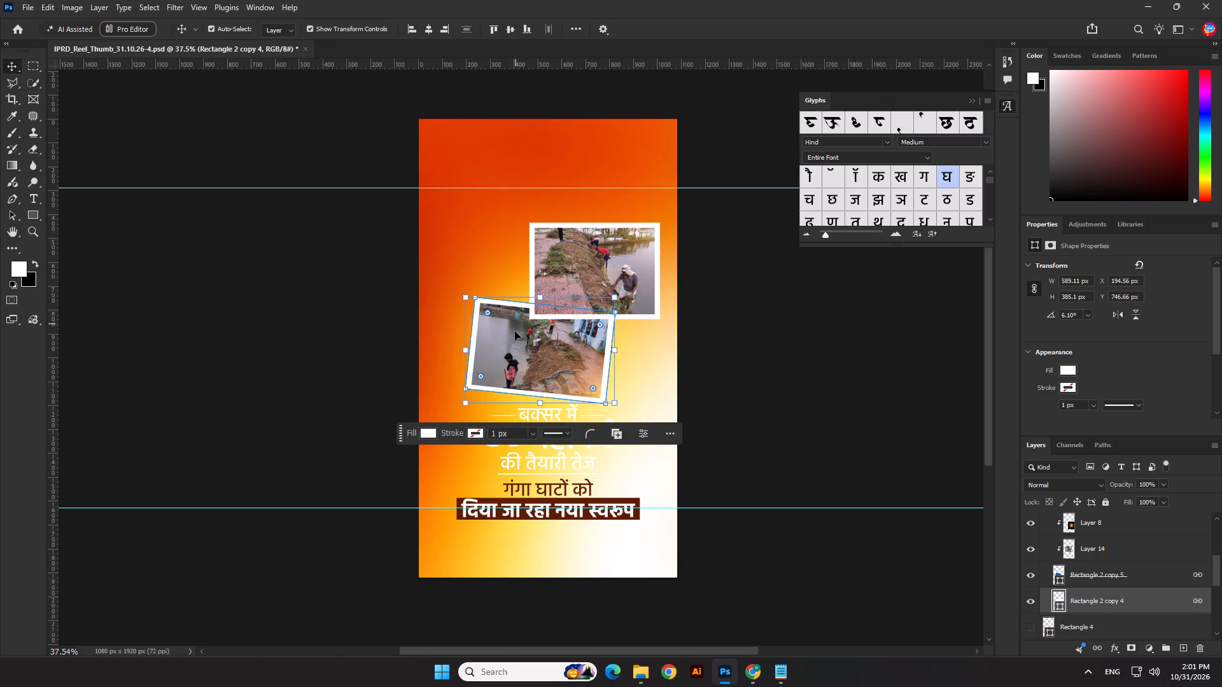
Delete the lower tilted photo of the ghat together with its frame rectangles.
left_click(510, 346)
key("Delete")
left_click(510, 346)
key("Delete")
left_click(510, 346)
key("Delete")
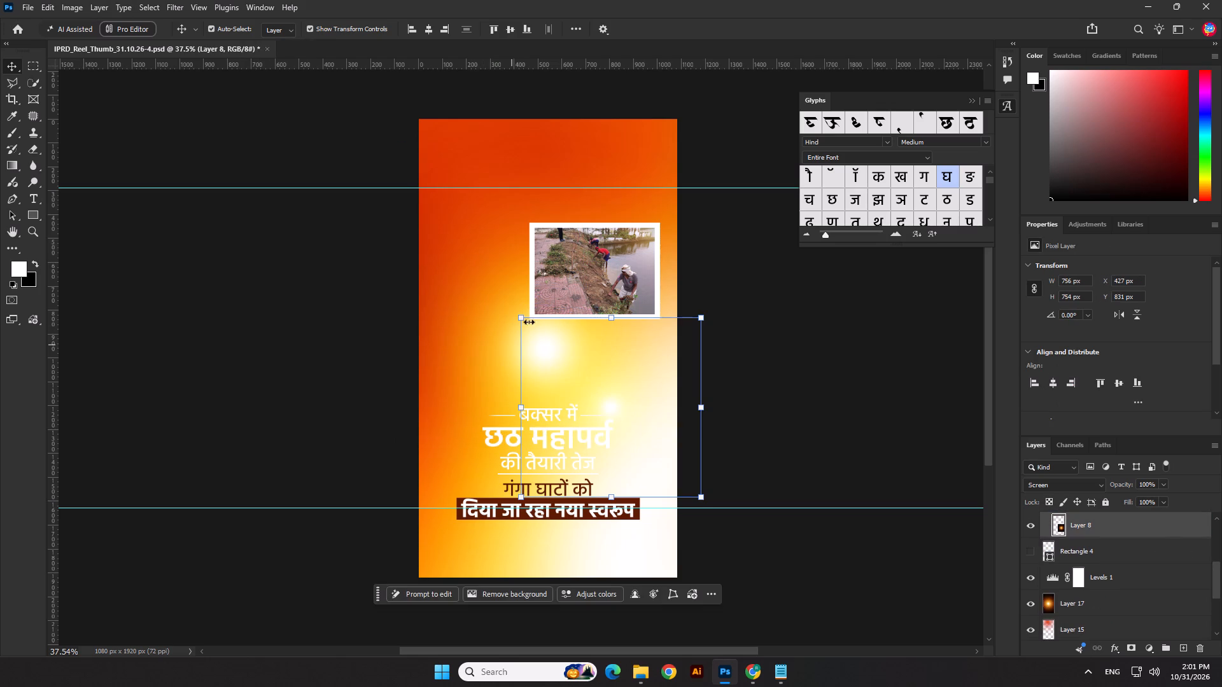
Delete the glow over the remaining photo, the Layer 8 glow and the large sun glow on Layer 17.
left_click(573, 267)
key("Delete")
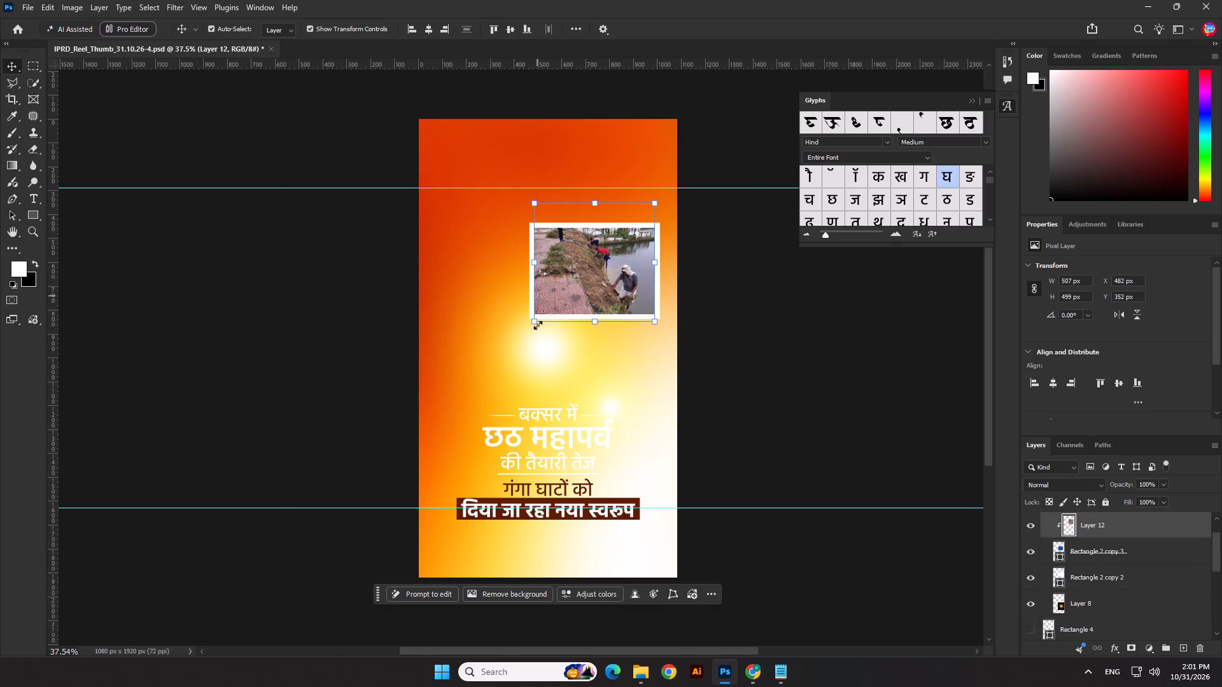
left_click(541, 353)
key("Delete")
left_click(539, 363)
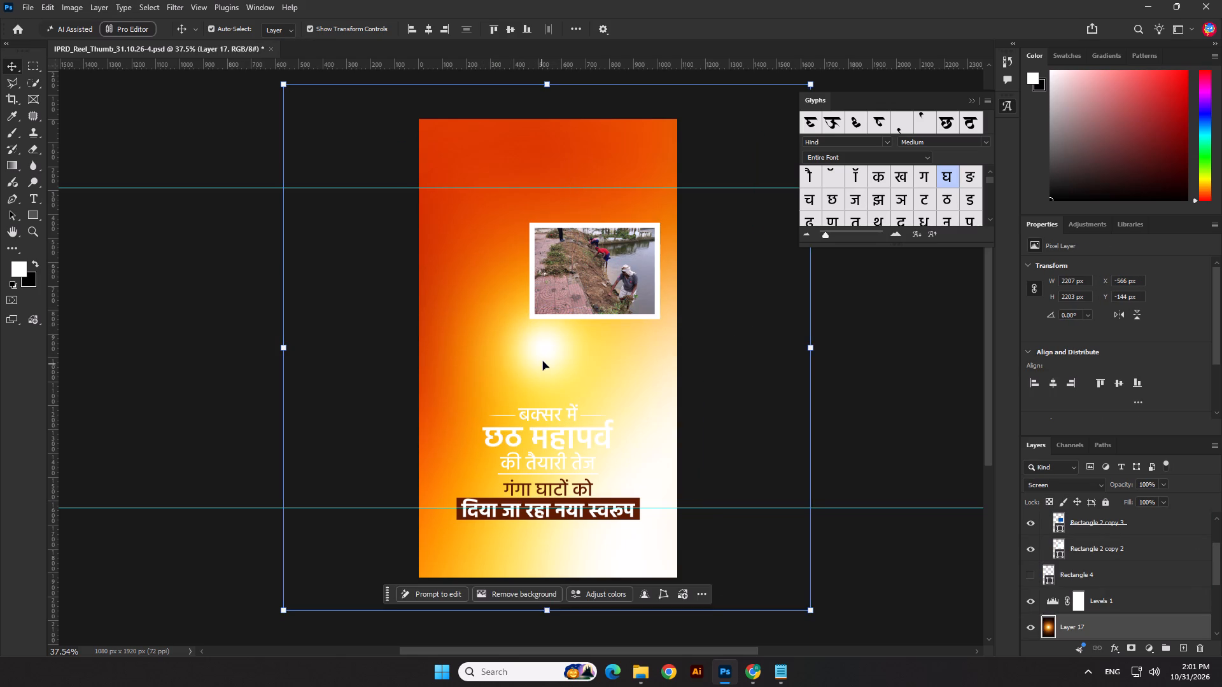
left_click(543, 361)
left_click(545, 350)
key("Delete")
Delete the remaining photo, Layer 12, while keeping its blue rectangle and white frame.
left_click(551, 261)
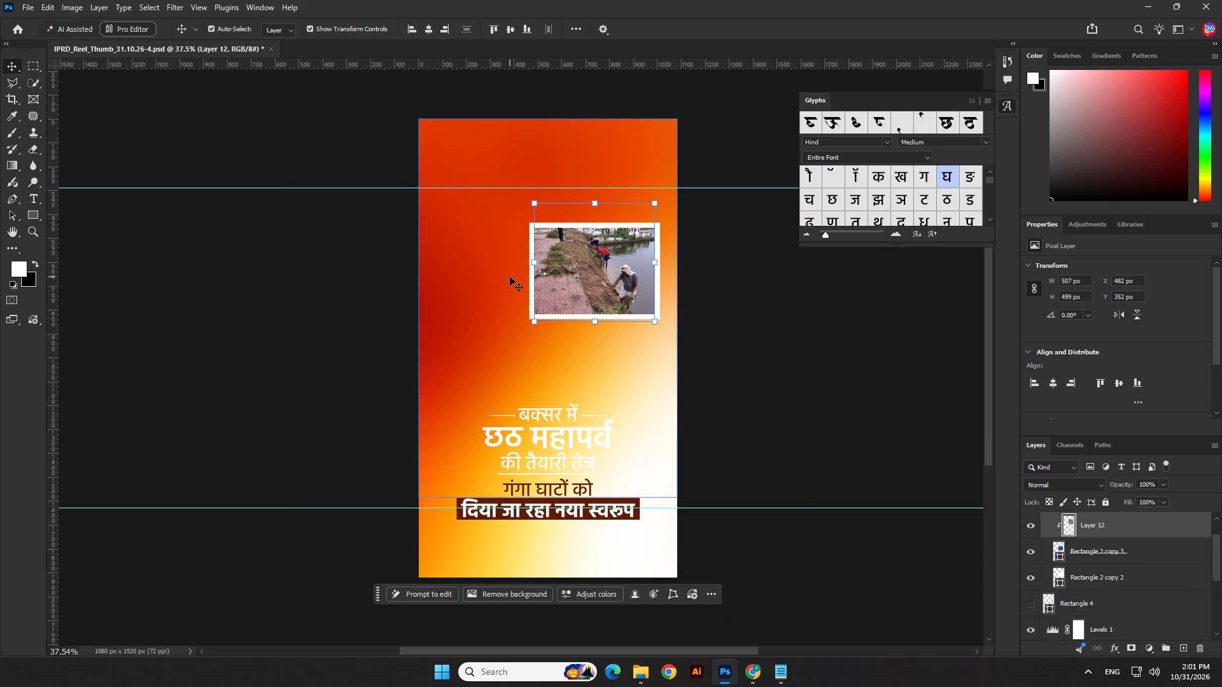
left_click(503, 280)
left_click(531, 266)
left_click(589, 277)
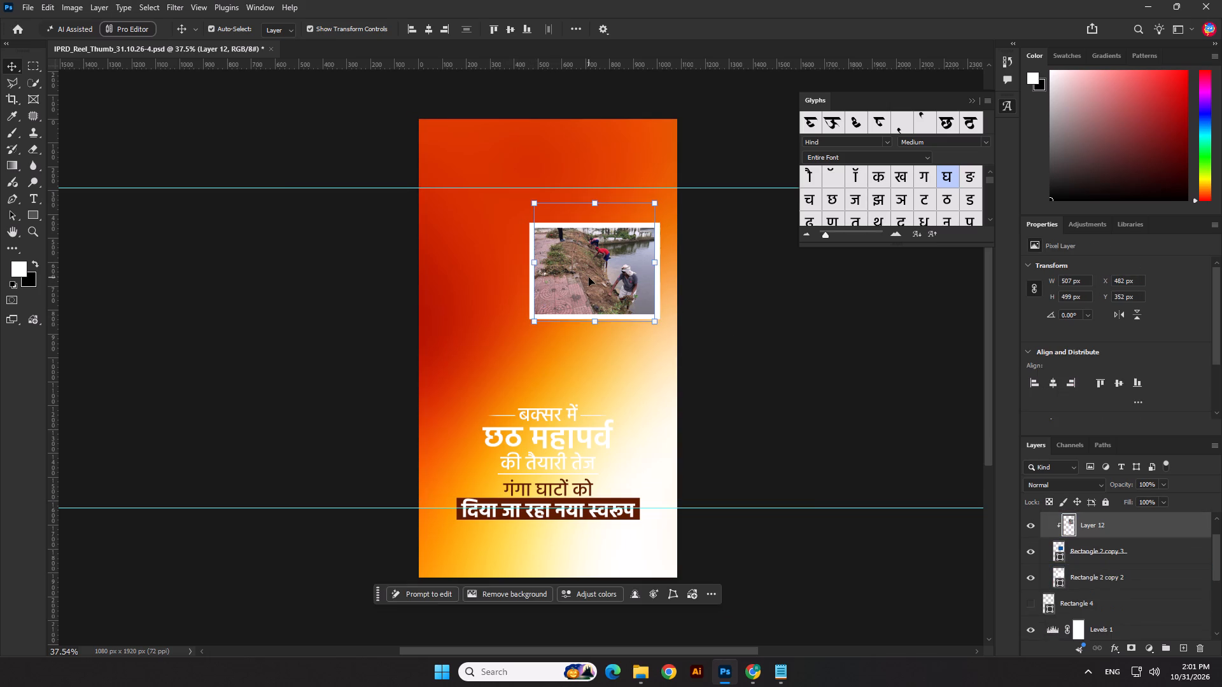
key("Delete")
Widen the blue rectangle and white frame together to about 785 px overall and centre them horizontally directly below the upper guide.
scroll(561, 223, "up", 7)
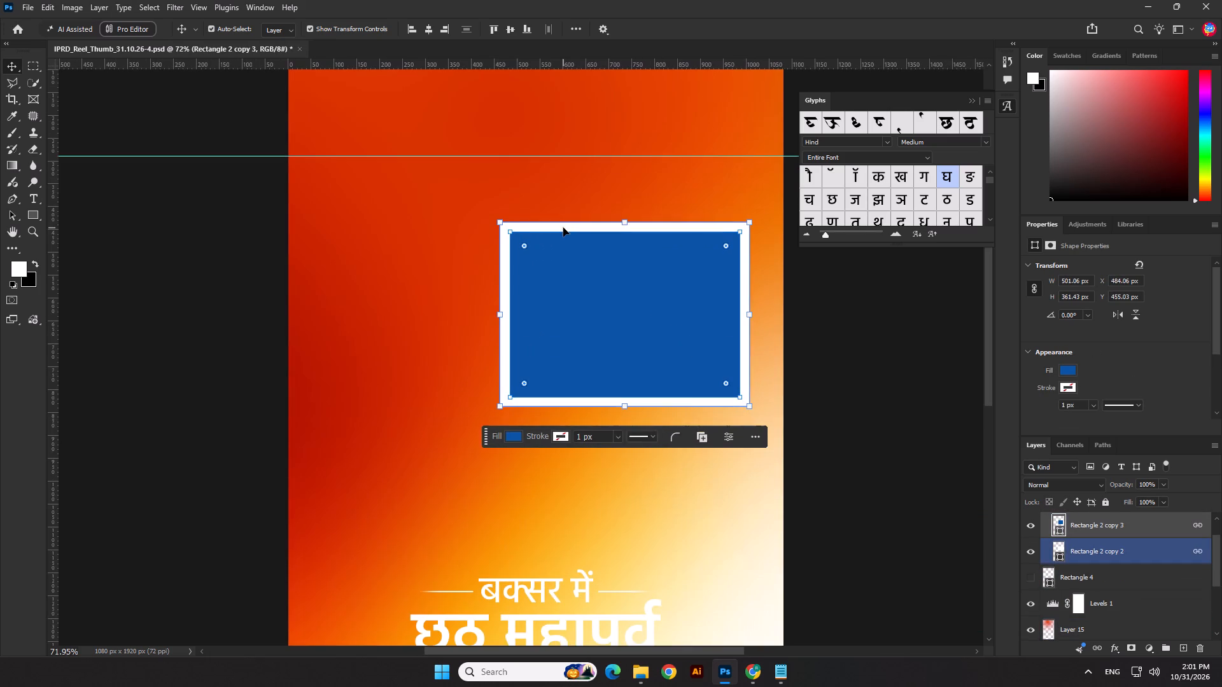
left_click(563, 228, "shift")
left_click_drag(495, 317, 385, 330)
left_click_drag(496, 325, 482, 298)
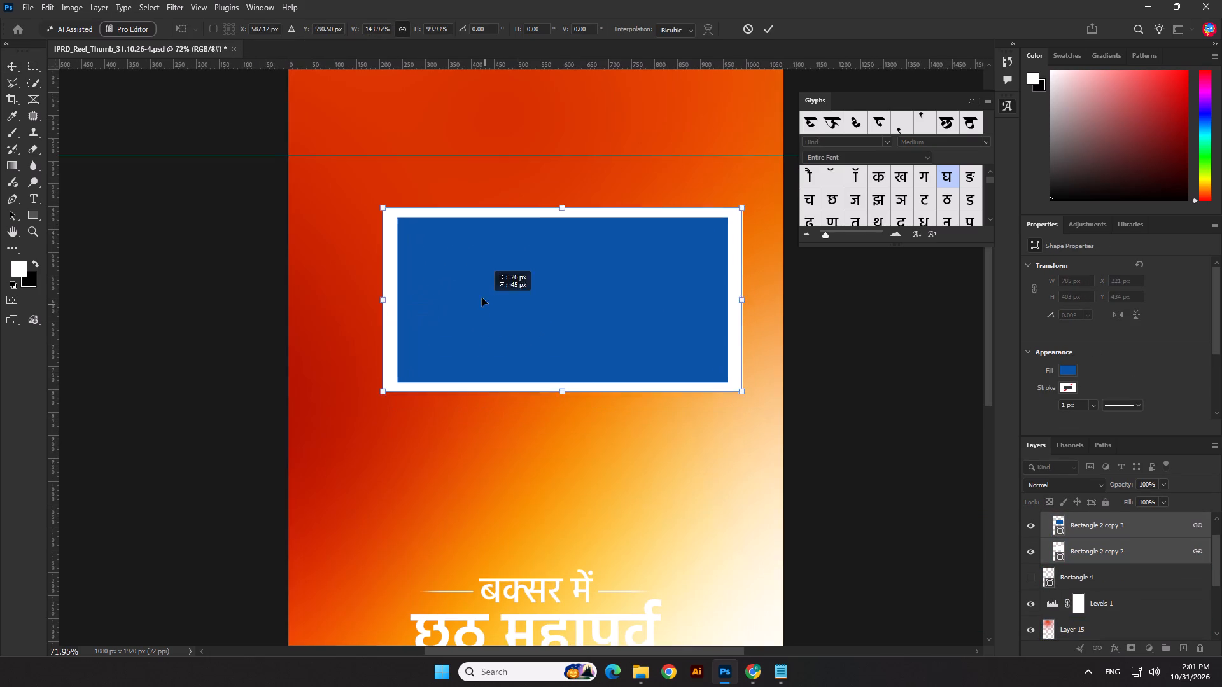
left_click_drag(482, 298, 458, 256)
key("shift+Up")
key("shift+Up")
key("shift+Up")
key("shift+Up")
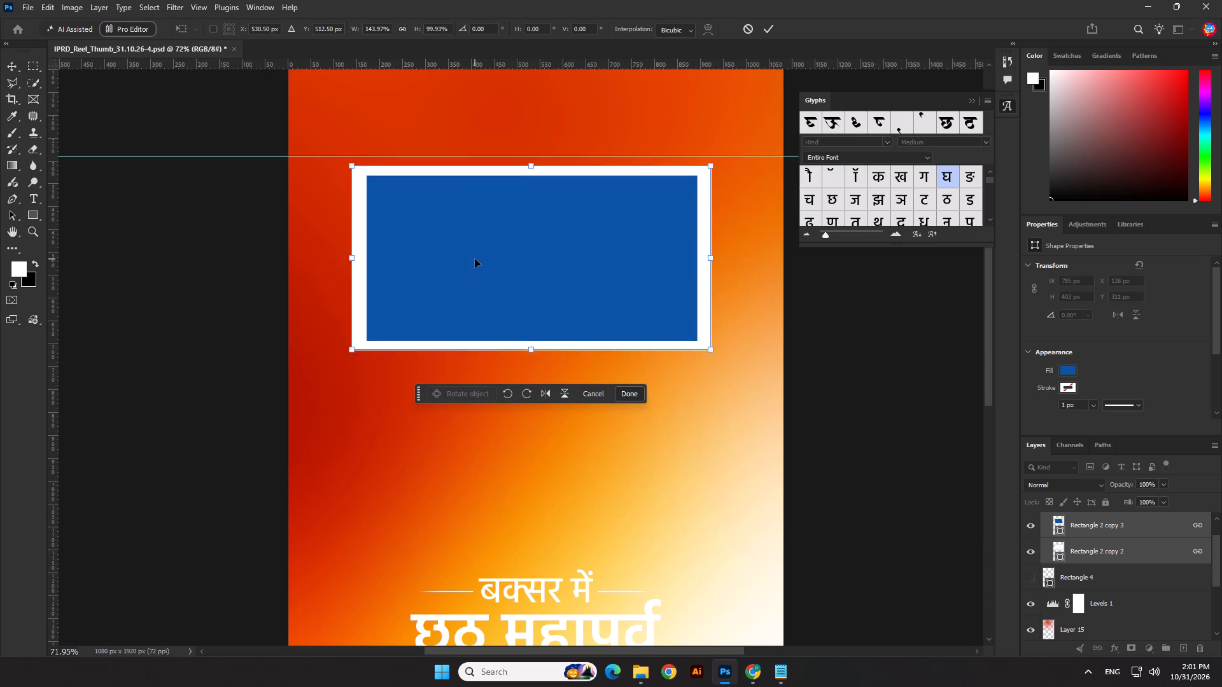
key("shift+Up")
key("shift+Up")
key("Return")
left_click(427, 34)
left_click(186, 310)
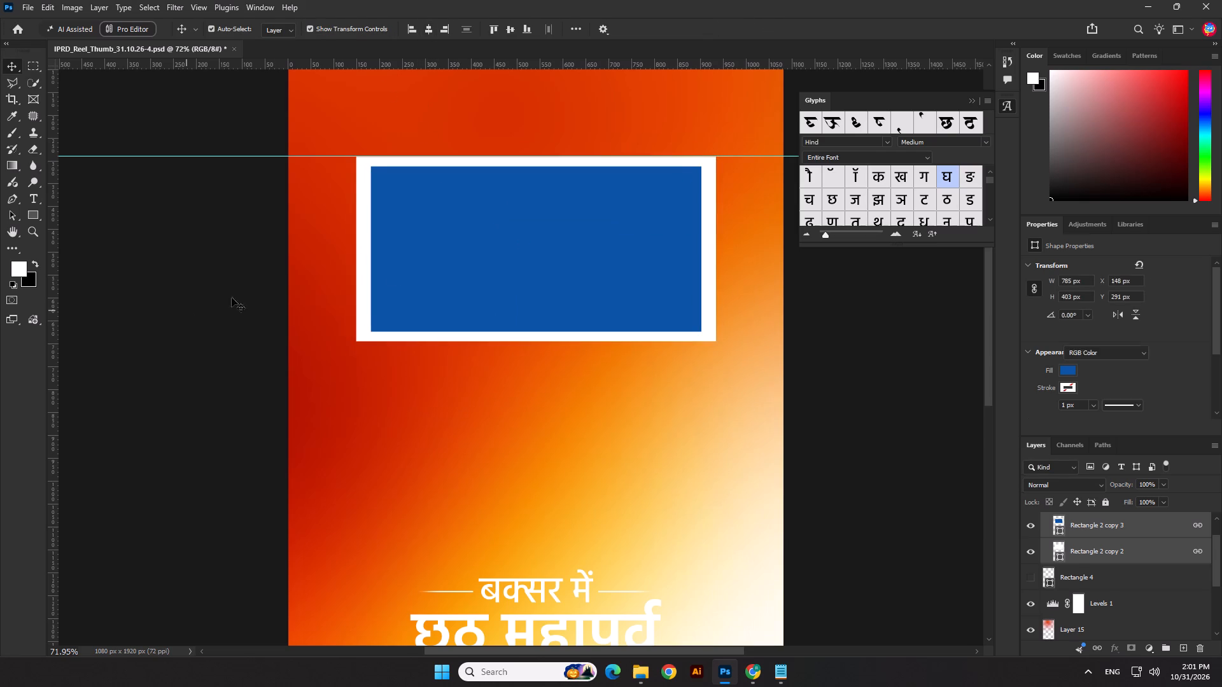
Disable the layer link on the blue Rectangle 2 copy 3 so it can be resized separately from its frame.
left_click(440, 256)
left_click(387, 252)
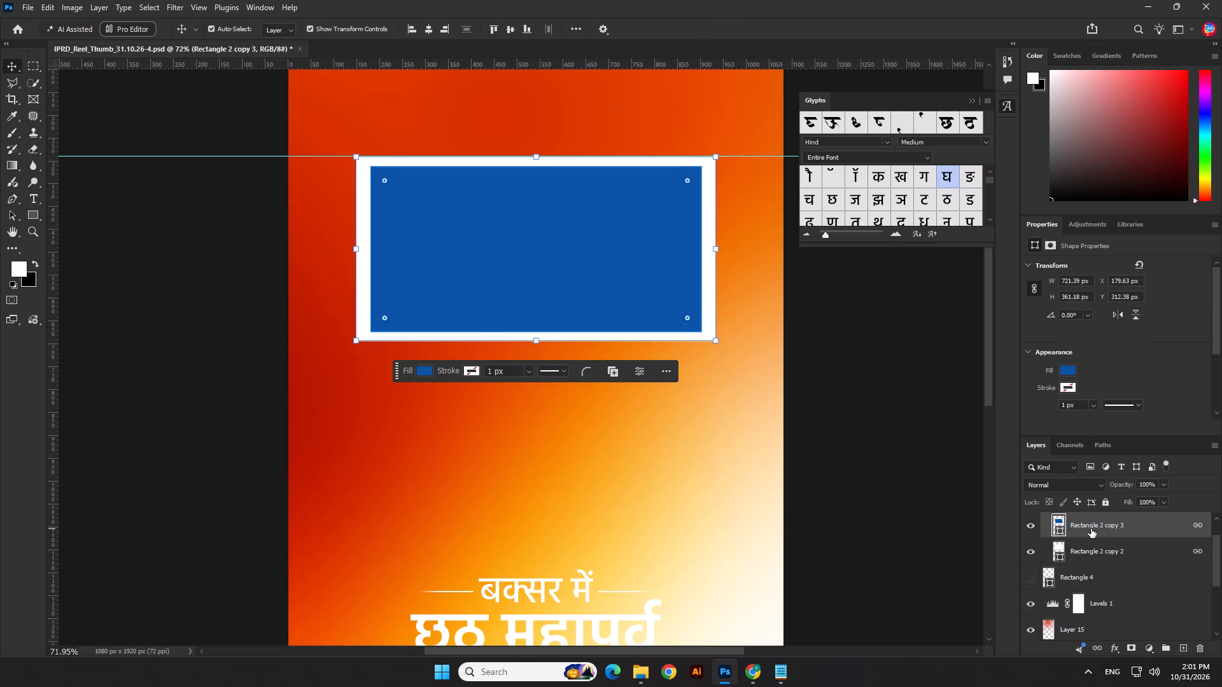
left_click(1198, 525, "shift")
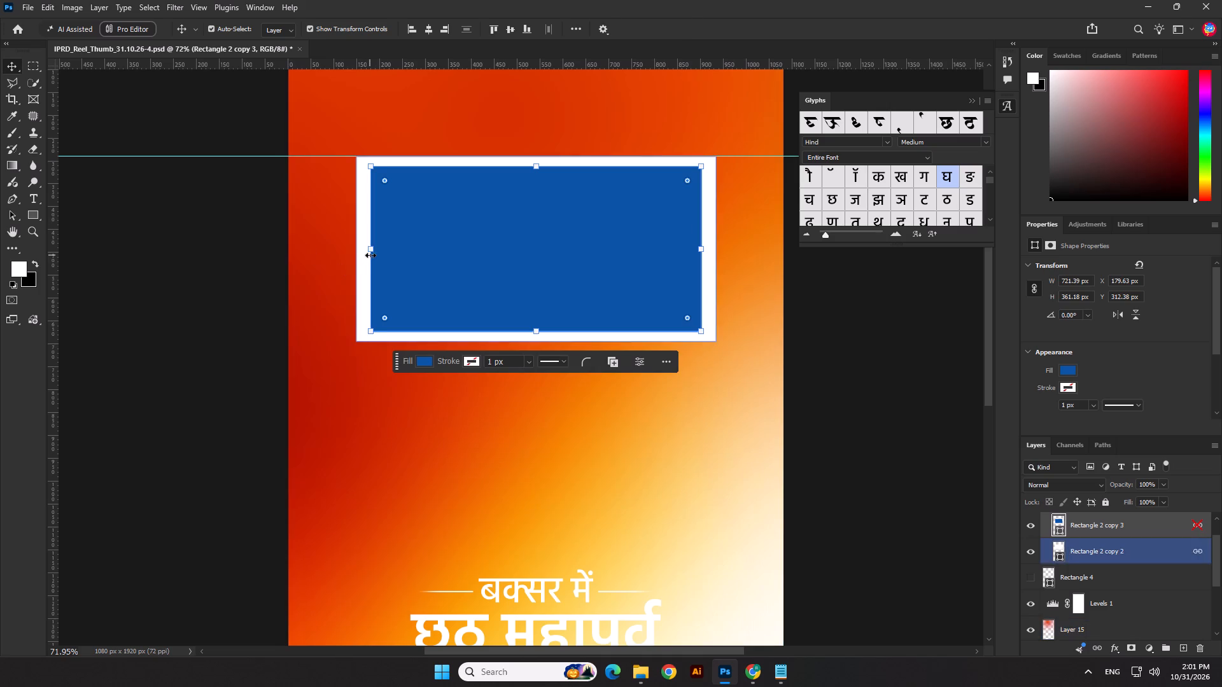
Enlarge the blue rectangle to about 744 × 374 px inside the white frame and centre it horizontally on the canvas.
left_click_drag(371, 254, 363, 258)
key("Return")
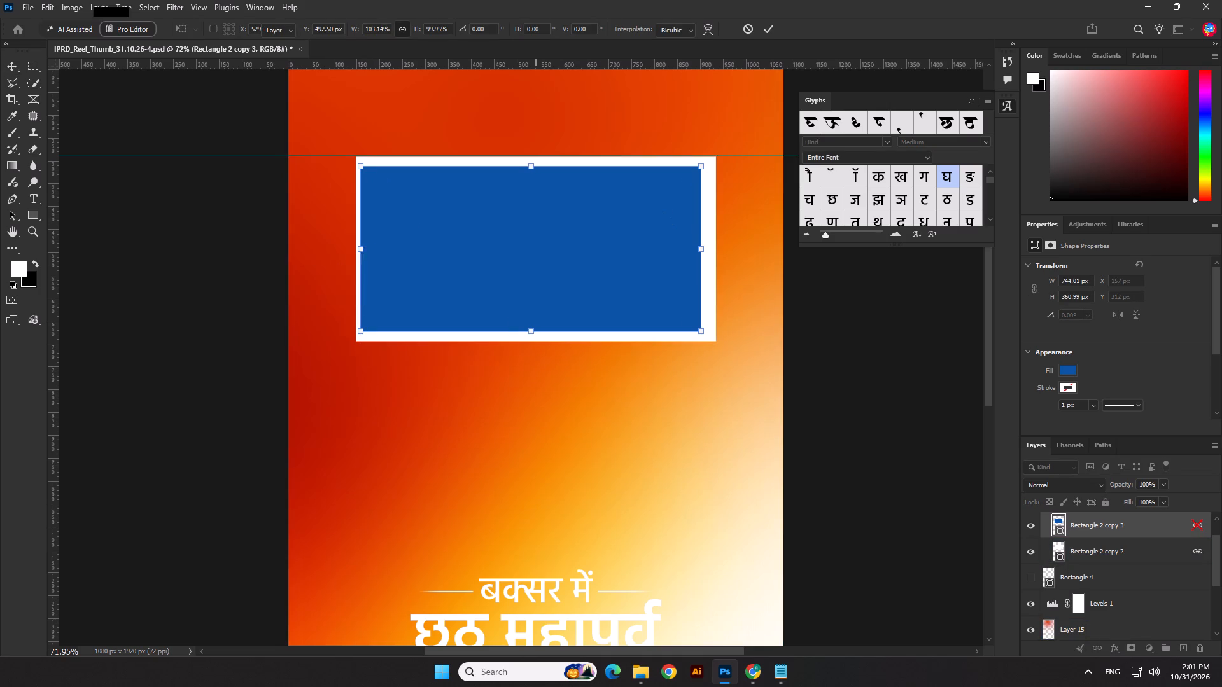
left_click(430, 29)
scroll(538, 186, "up", 5)
left_click_drag(537, 160, 545, 150)
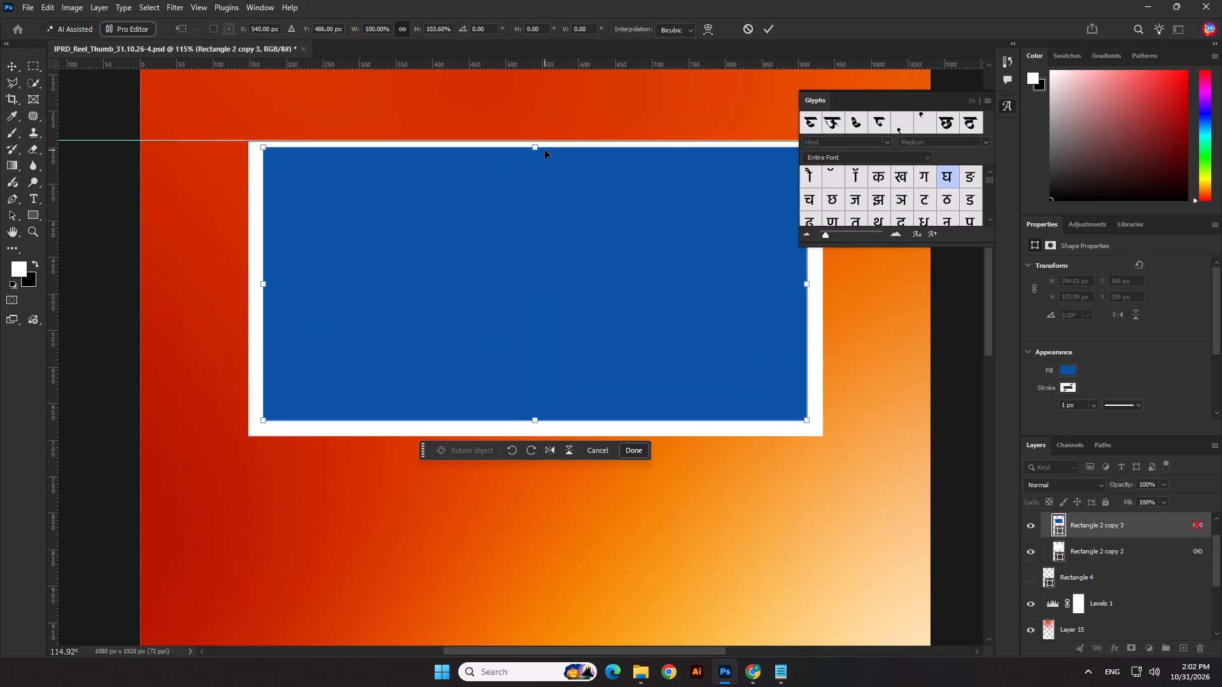
key("Return")
Align Rectangle 2 copy 3 and Rectangle 2 copy 2 to Selection by their vertical and horizontal centres.
left_click(1092, 548, "ctrl")
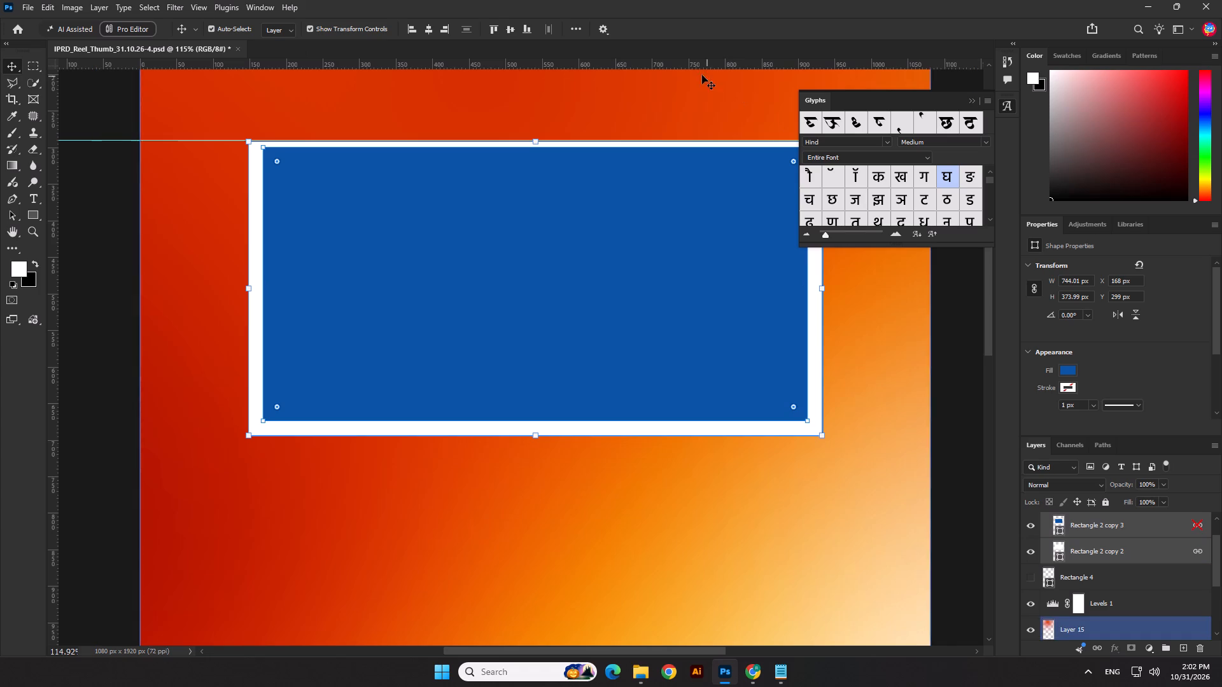
left_click(575, 30)
left_click(600, 139)
left_click(601, 161)
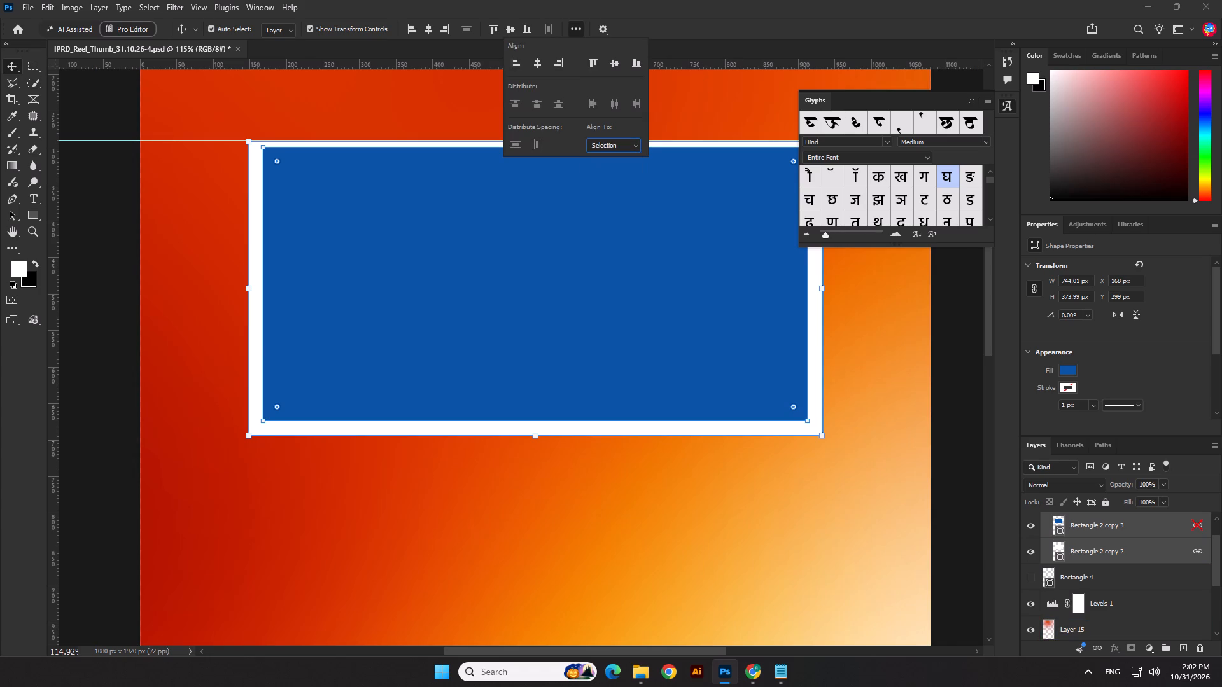
left_click(503, 27)
left_click(429, 29)
left_click(146, 277)
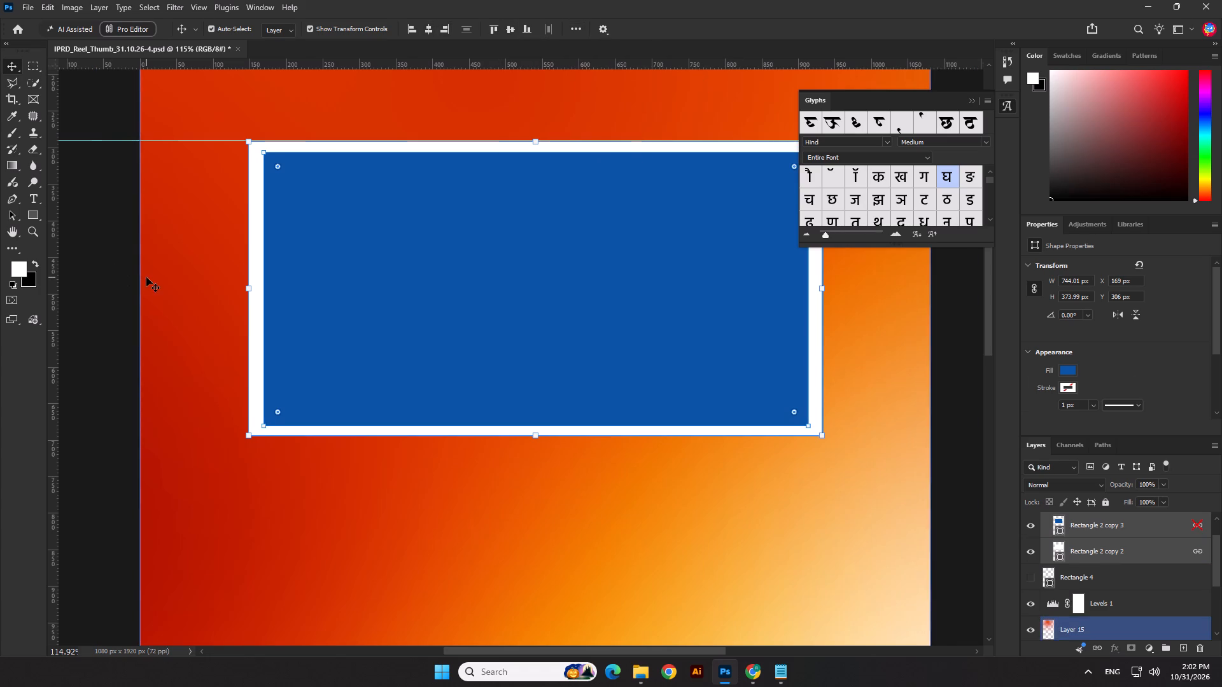
Widen the blue rectangle to about 756 px and align its horizontal centre to Canvas.
left_click(573, 261)
scroll(263, 284, "up", 2)
left_click_drag(263, 284, 255, 284, "shift")
key("Return")
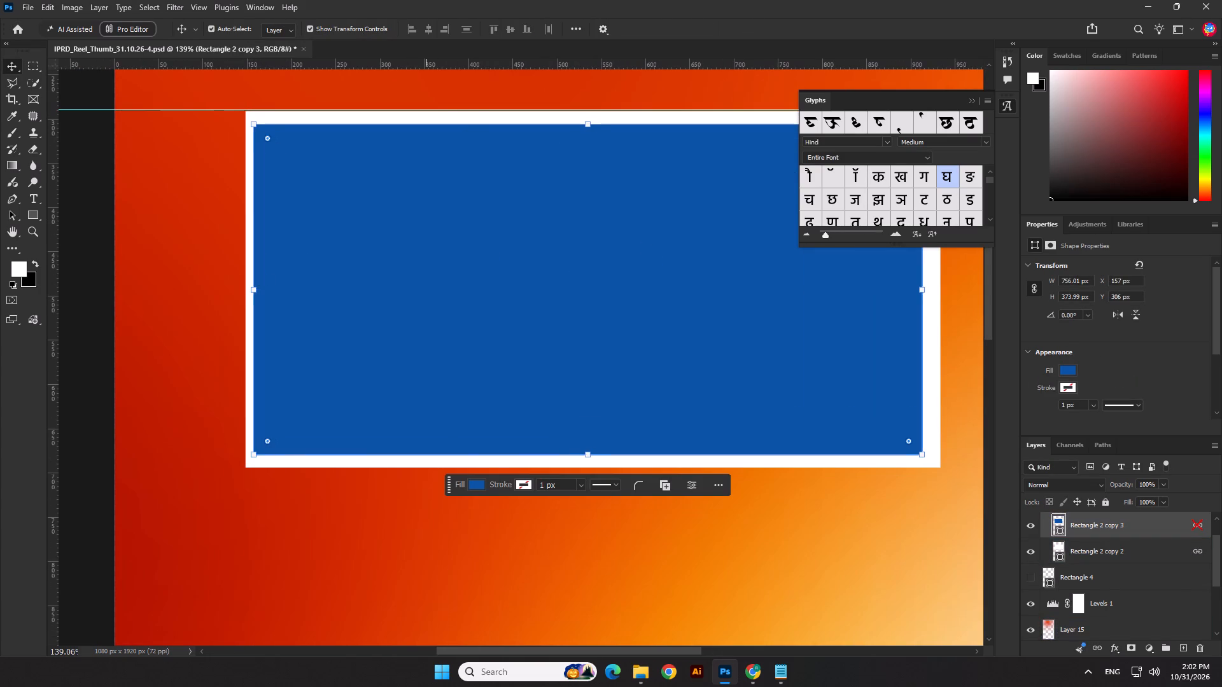
left_click(575, 29)
left_click(608, 141)
left_click(608, 170)
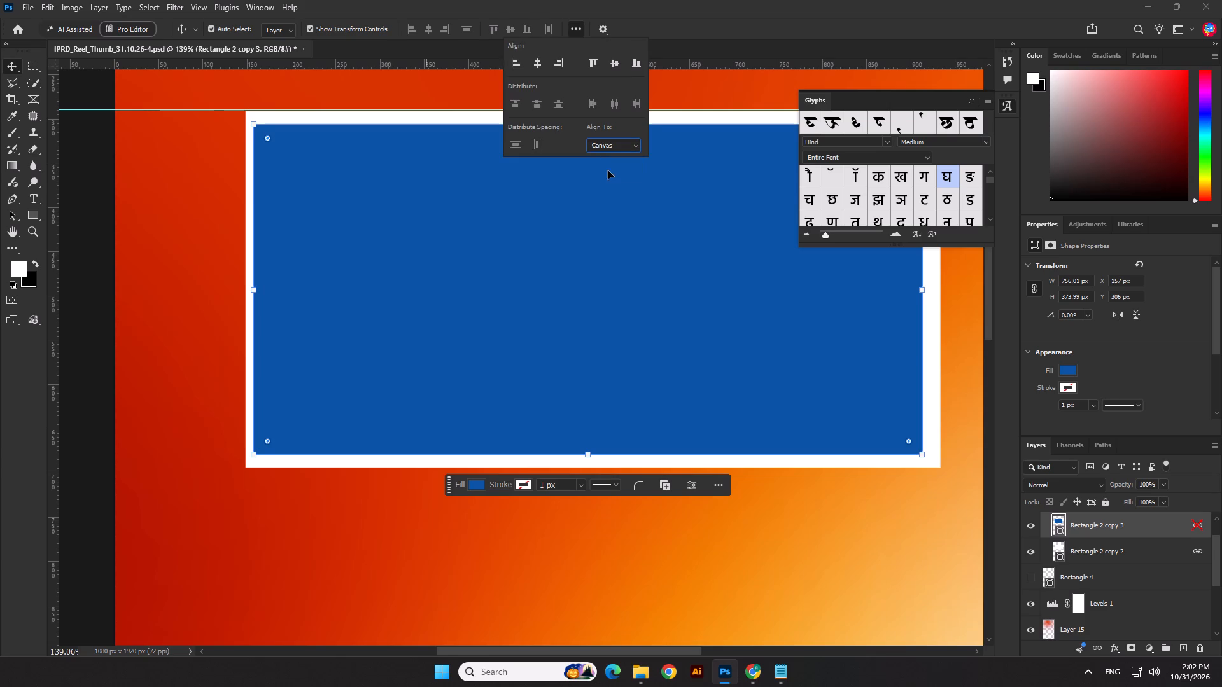
left_click(429, 33)
left_click(169, 310)
Select Rectangle 2 copy 3 and Rectangle 2 copy 2 together and re-enable the link between them.
scroll(209, 298, "down", 3)
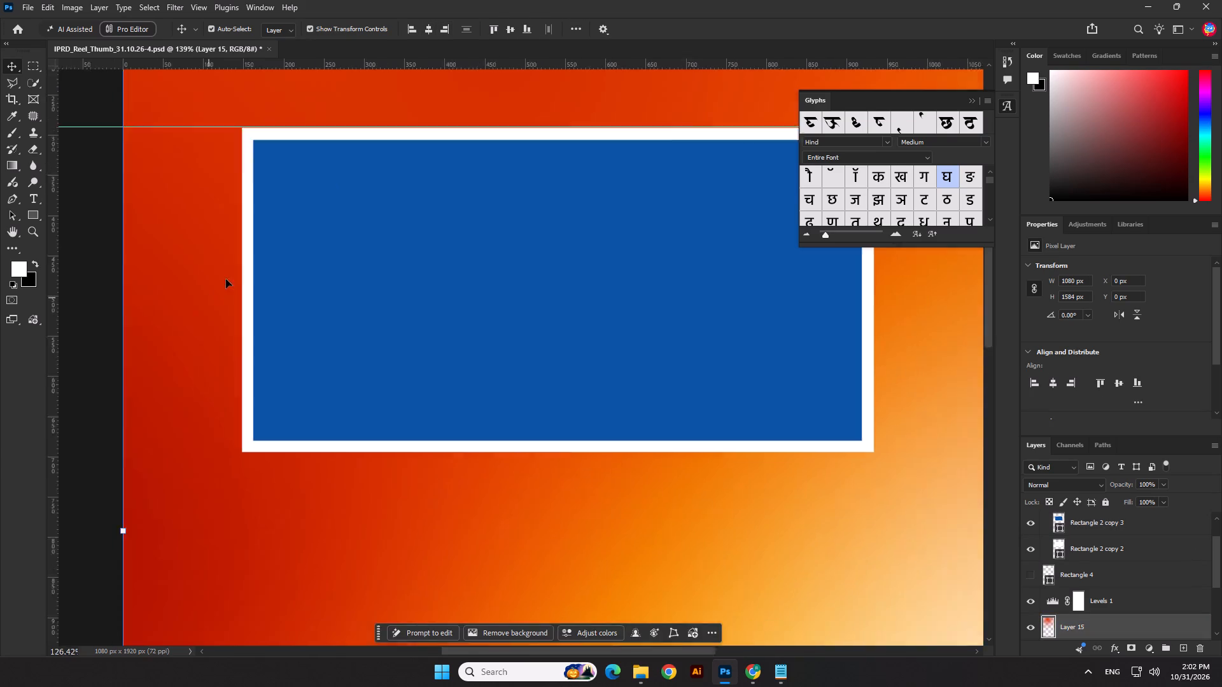
scroll(226, 279, "down", 9)
left_click(696, 316)
left_click(399, 326)
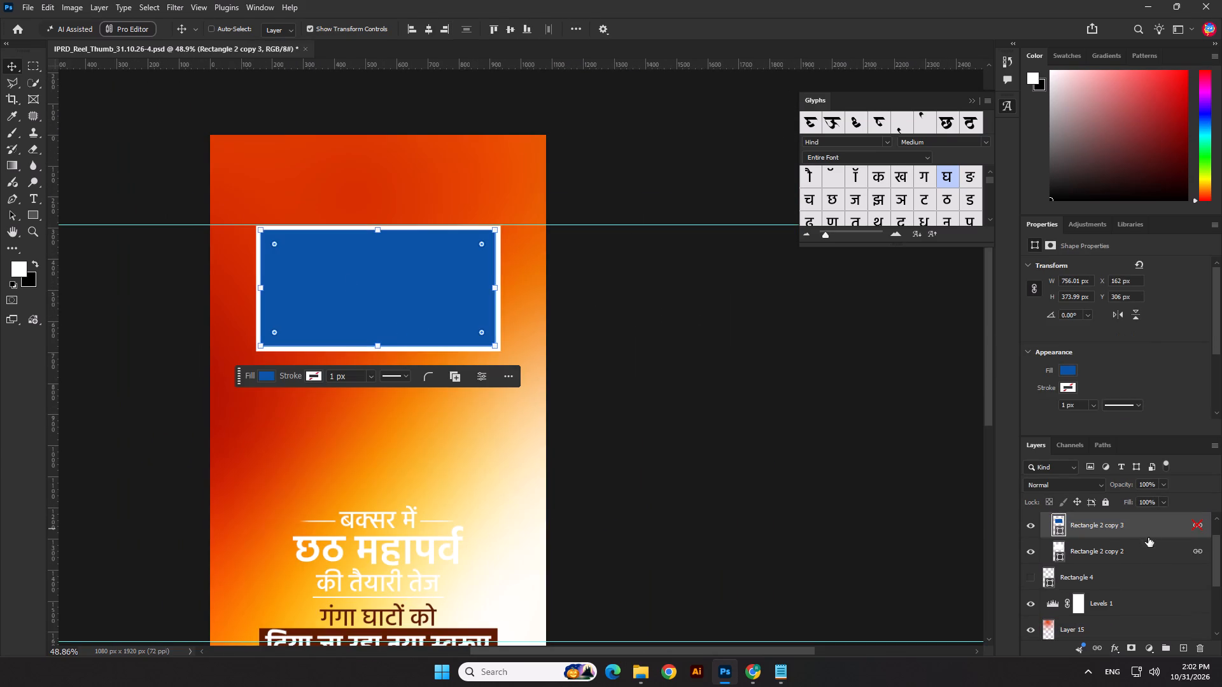
left_click(1118, 552, "ctrl")
left_click(1198, 528, "shift")
scroll(421, 307, "down", 2)
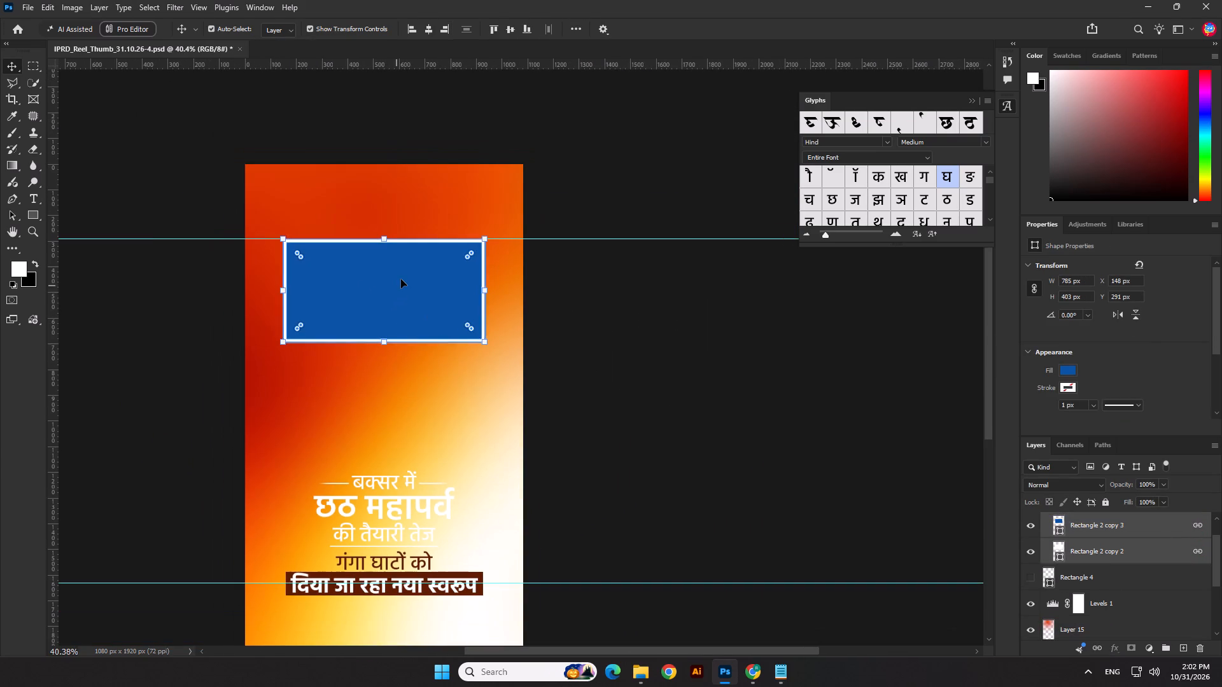
Duplicate the framed blue rectangle below the original, resize the copy to about 525 × 356 px, and place it near the canvas's left edge.
left_click_drag(403, 277, 407, 333, "alt")
left_click_drag(386, 291, 388, 326)
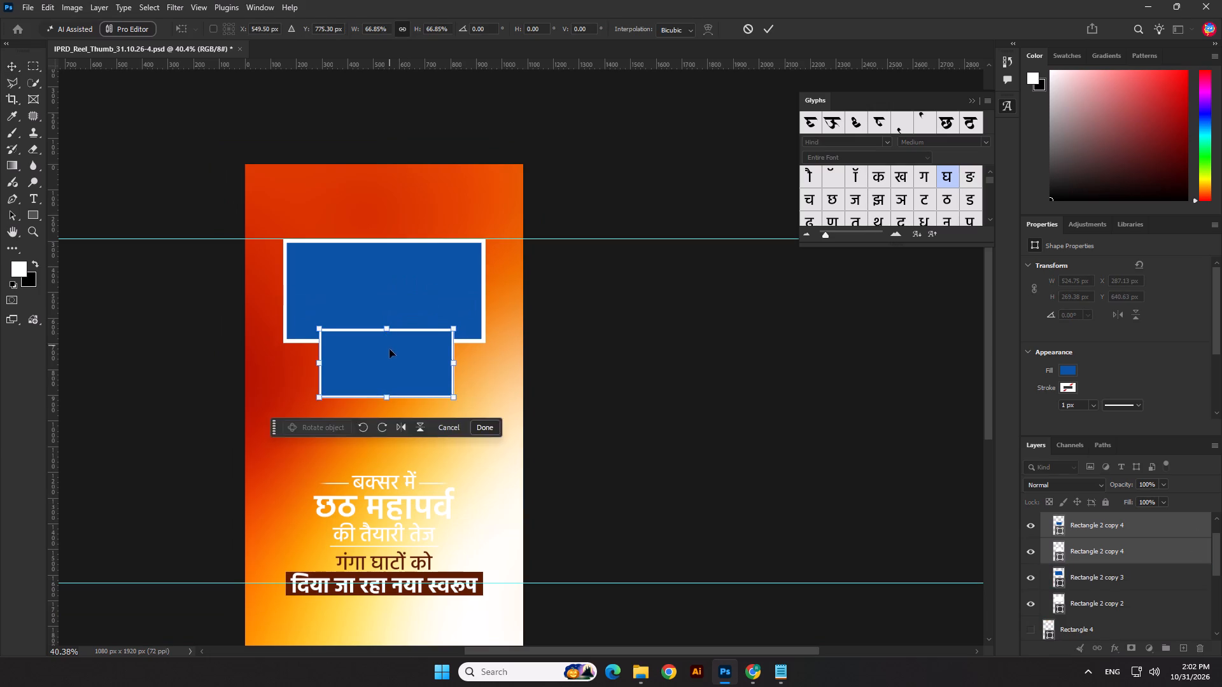
left_click_drag(388, 350, 351, 352)
left_click_drag(352, 401, 352, 427, "shift")
left_click_drag(355, 392, 346, 394)
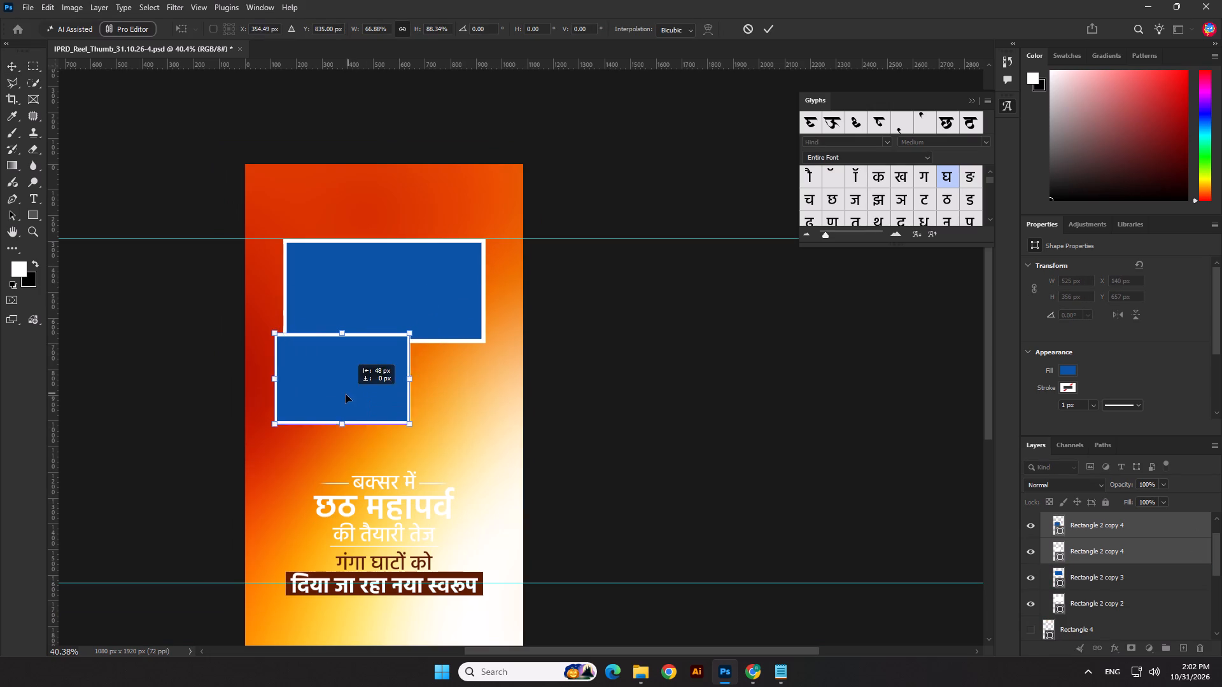
left_click_drag(346, 394, 325, 409)
key("Return")
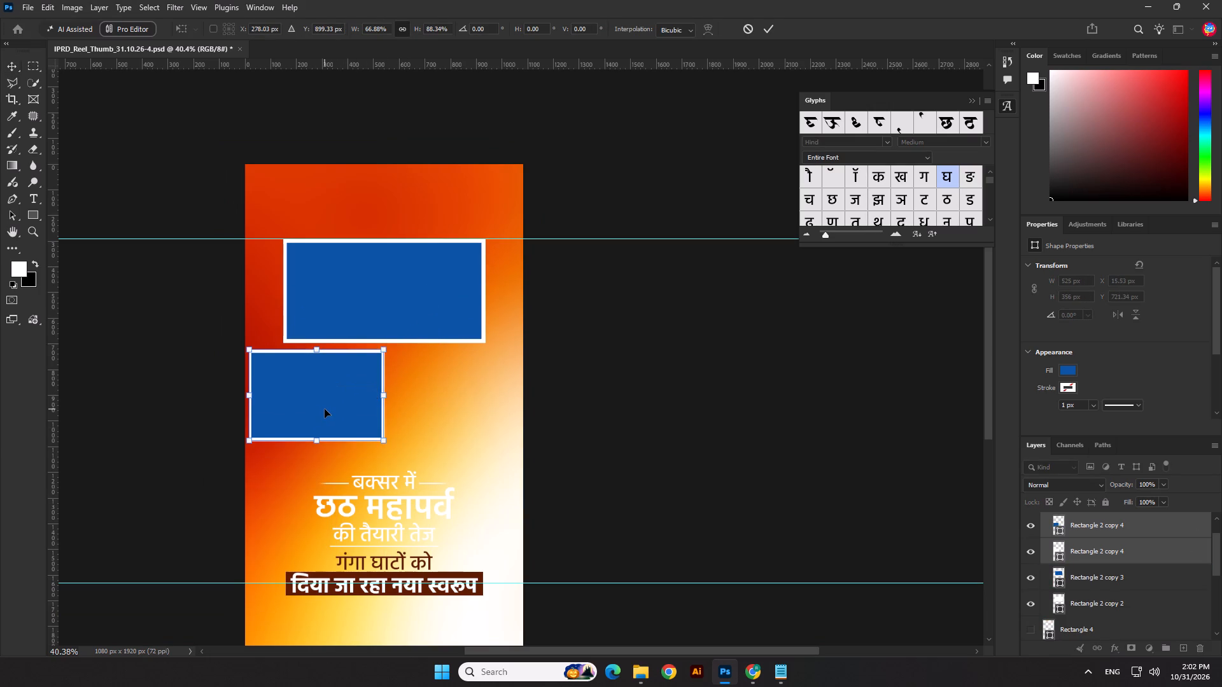
Duplicate the lower-left frame alongside it on the right, leaving a narrow gap between the two frames.
left_click_drag(317, 405, 454, 406, "alt")
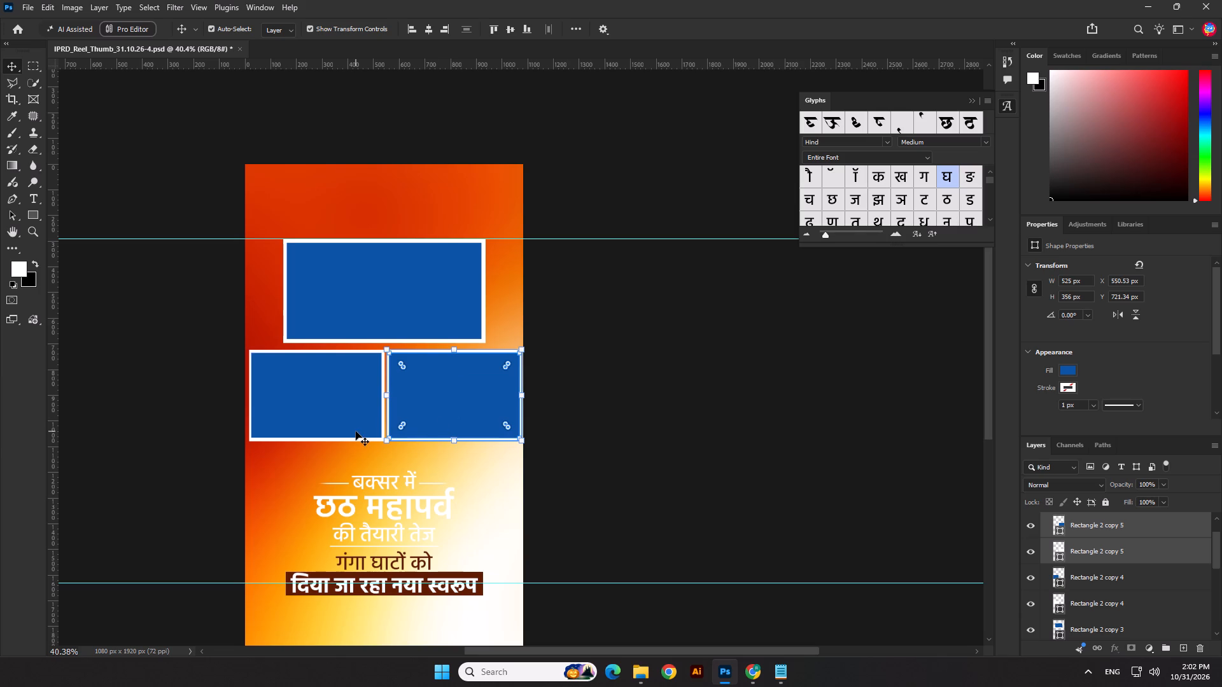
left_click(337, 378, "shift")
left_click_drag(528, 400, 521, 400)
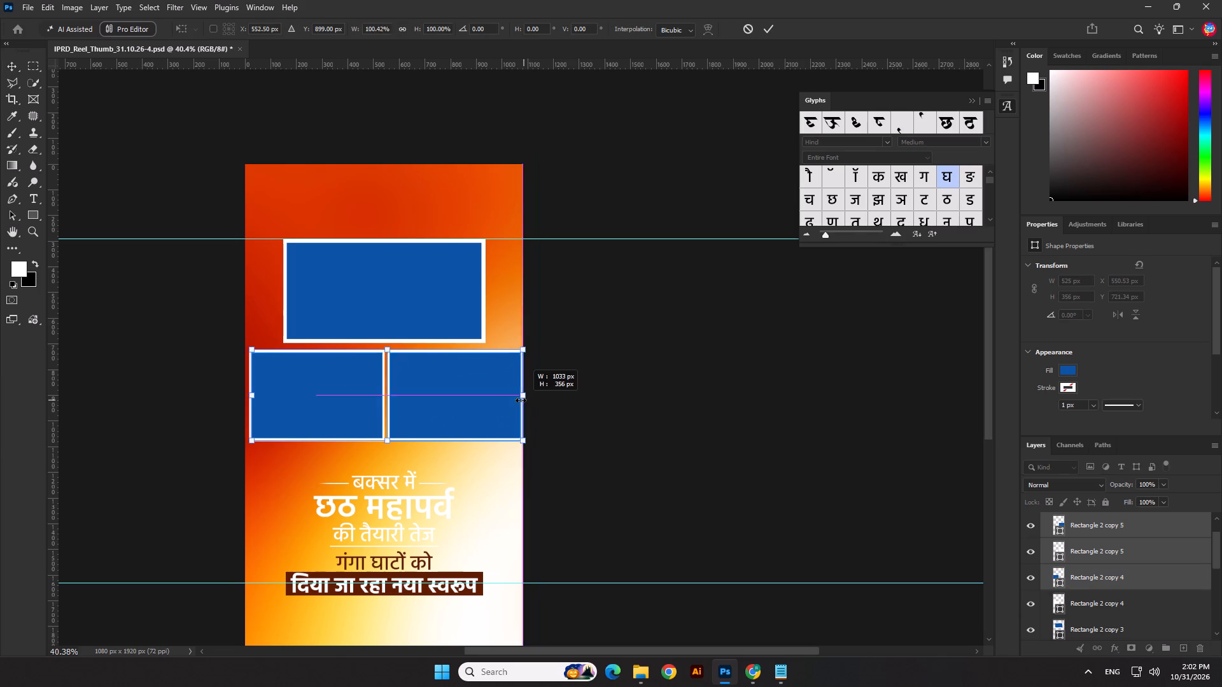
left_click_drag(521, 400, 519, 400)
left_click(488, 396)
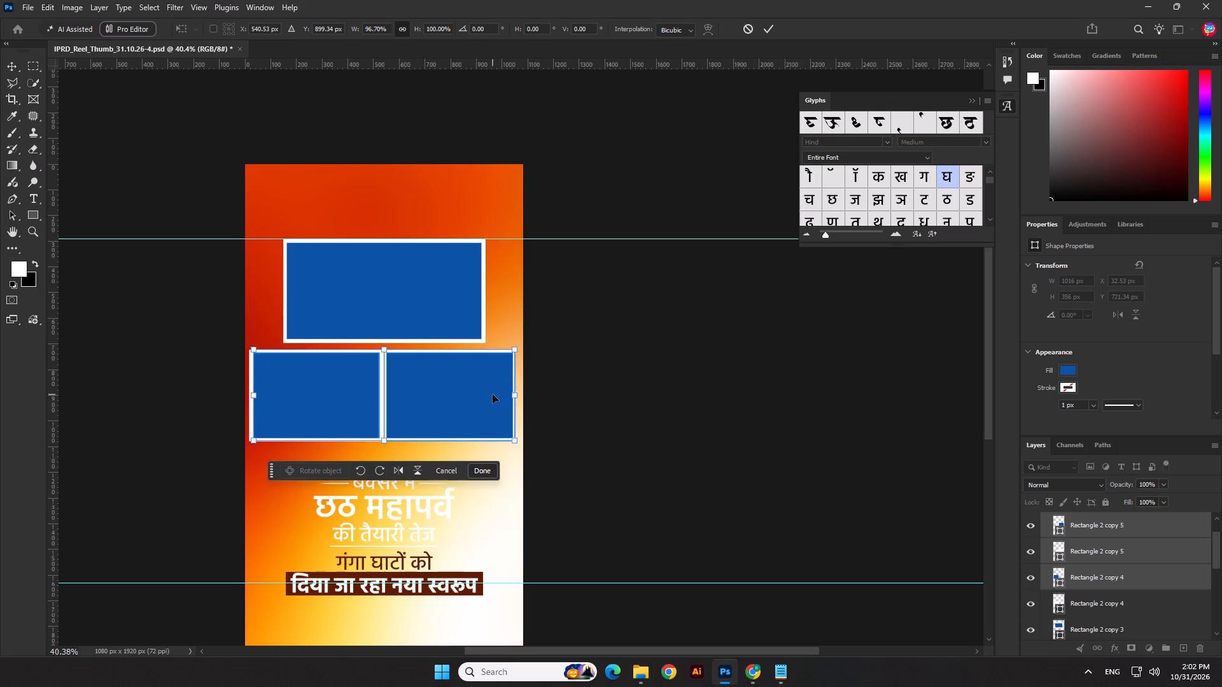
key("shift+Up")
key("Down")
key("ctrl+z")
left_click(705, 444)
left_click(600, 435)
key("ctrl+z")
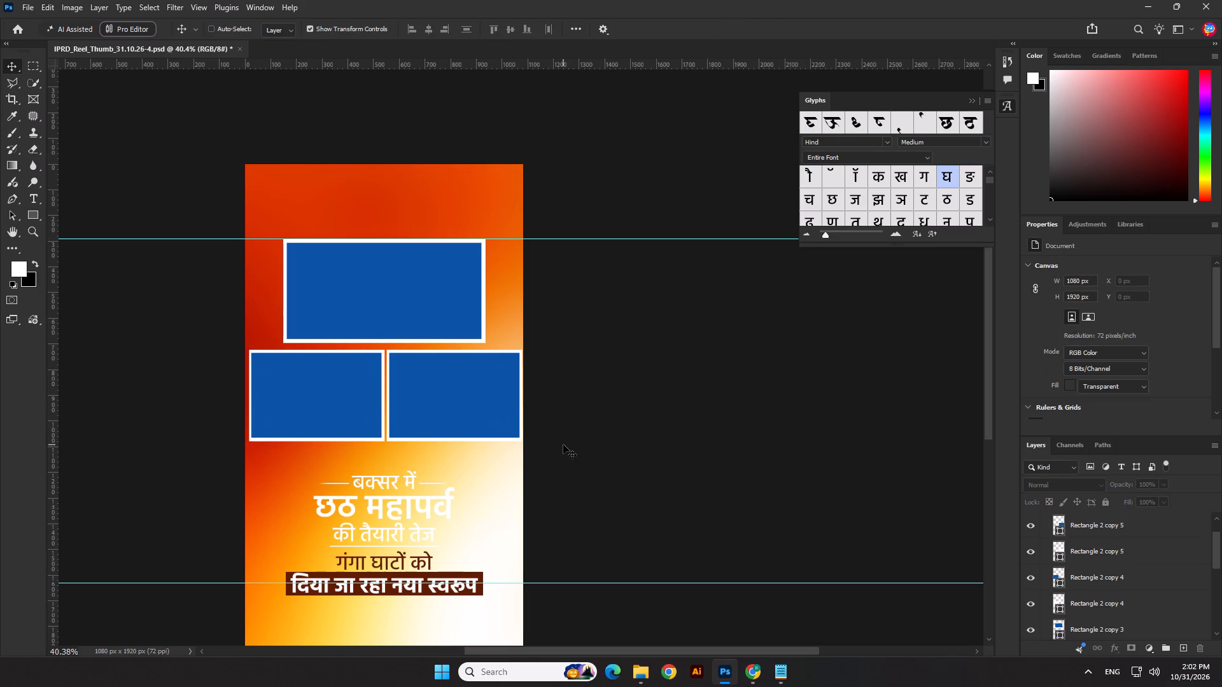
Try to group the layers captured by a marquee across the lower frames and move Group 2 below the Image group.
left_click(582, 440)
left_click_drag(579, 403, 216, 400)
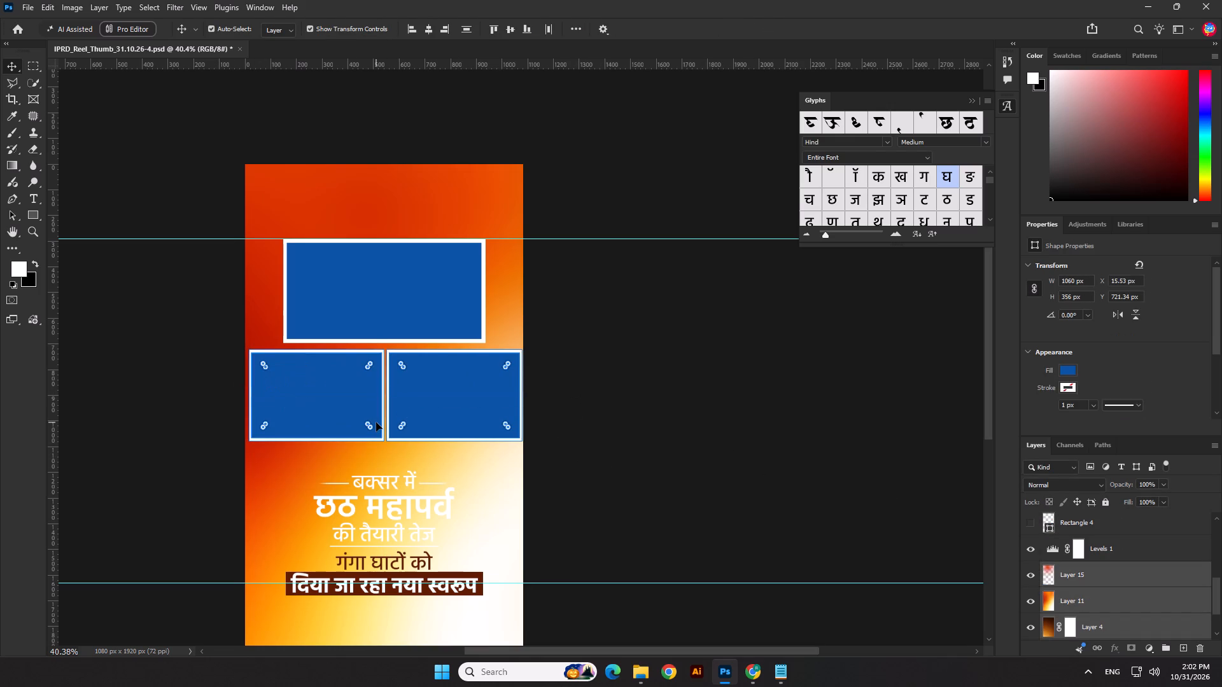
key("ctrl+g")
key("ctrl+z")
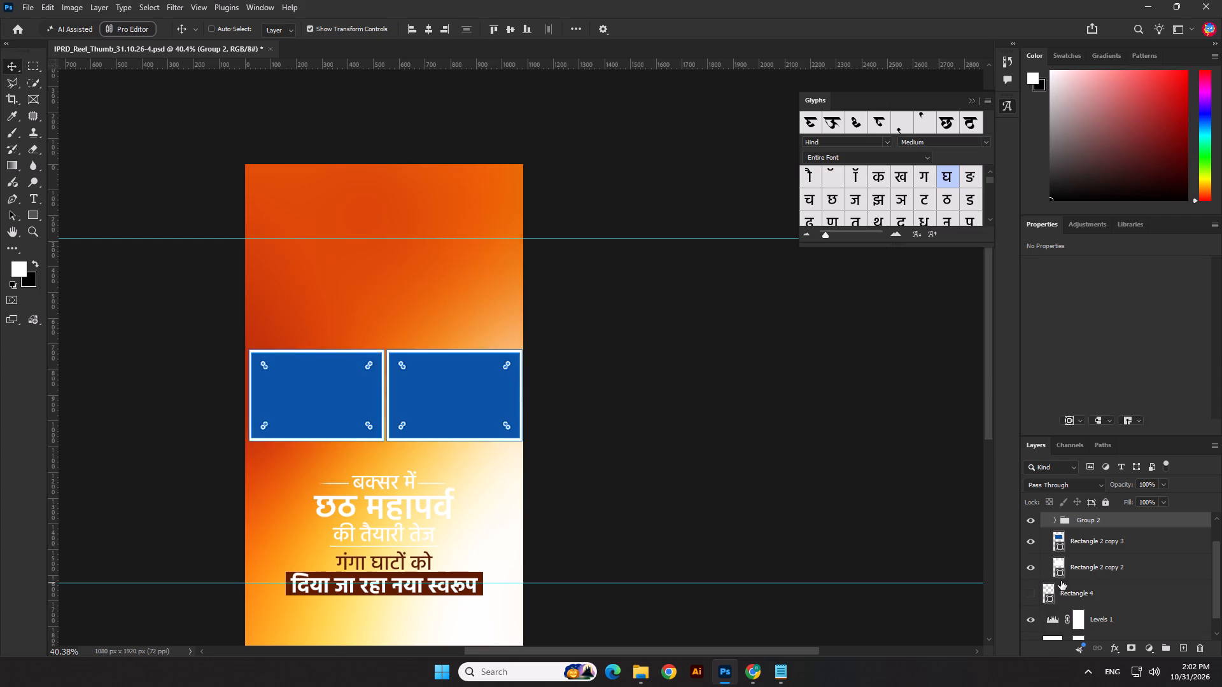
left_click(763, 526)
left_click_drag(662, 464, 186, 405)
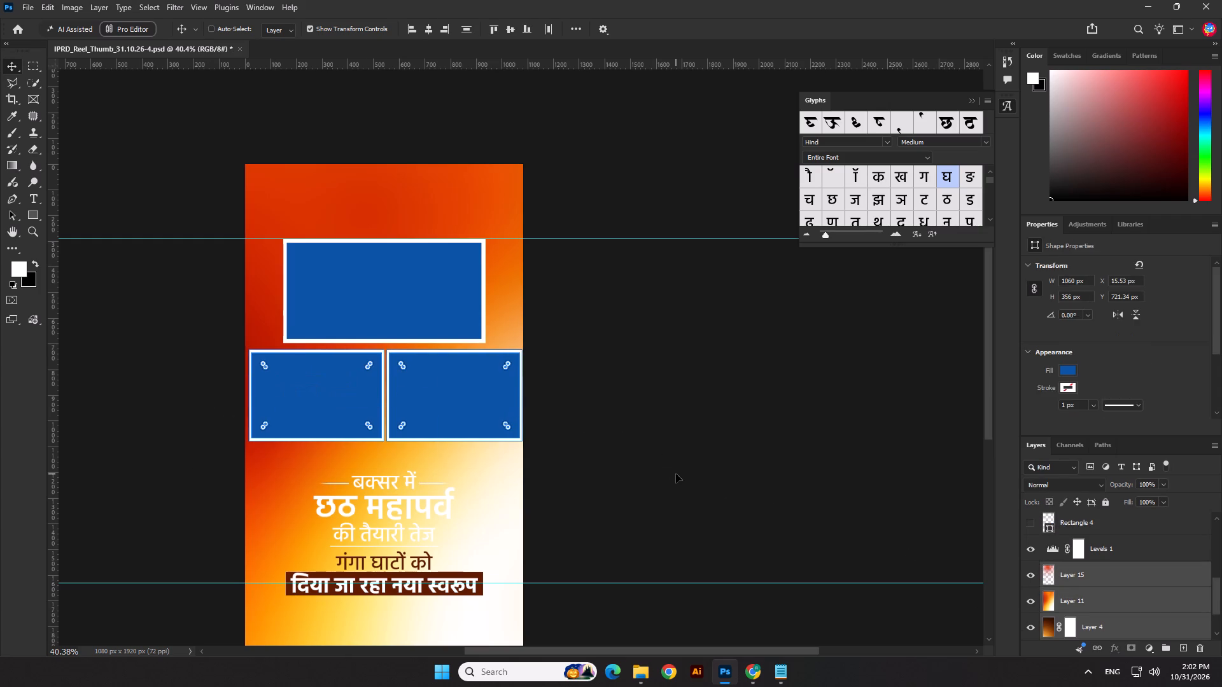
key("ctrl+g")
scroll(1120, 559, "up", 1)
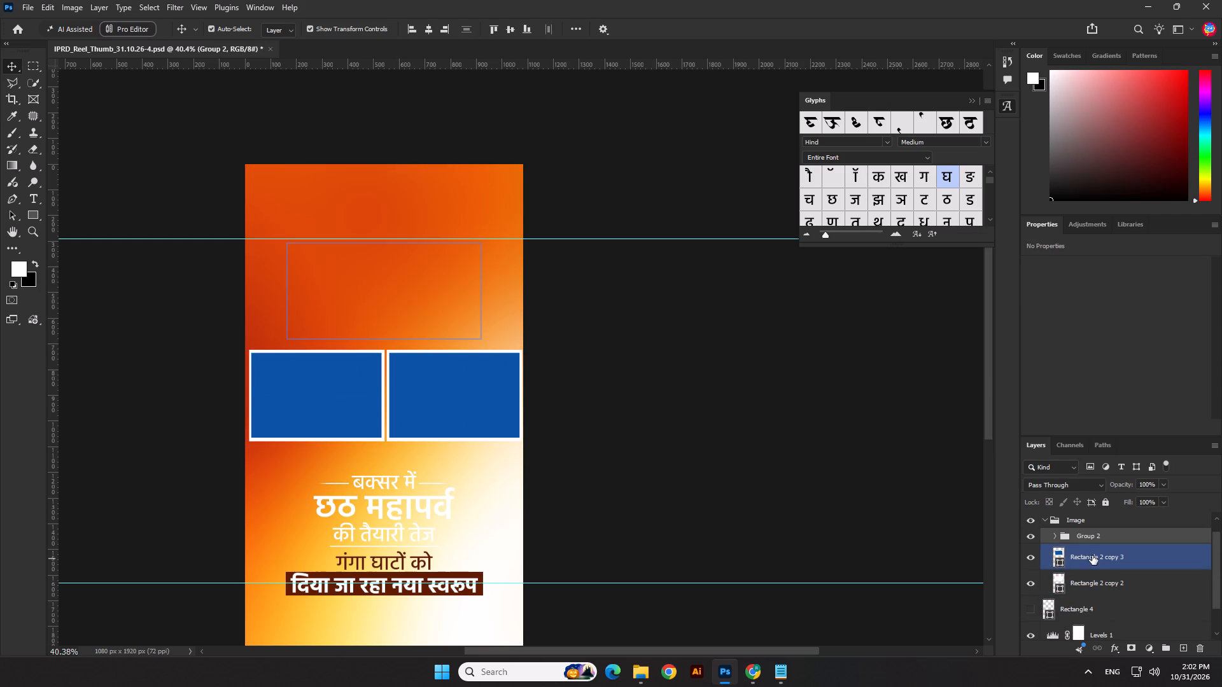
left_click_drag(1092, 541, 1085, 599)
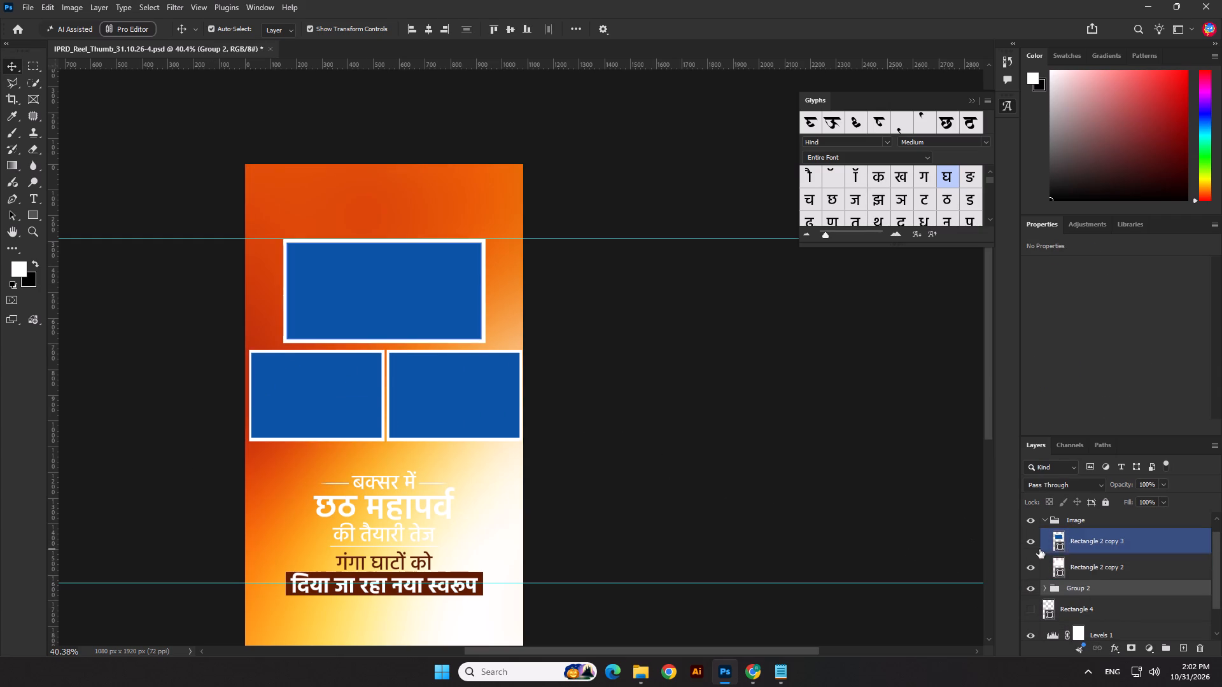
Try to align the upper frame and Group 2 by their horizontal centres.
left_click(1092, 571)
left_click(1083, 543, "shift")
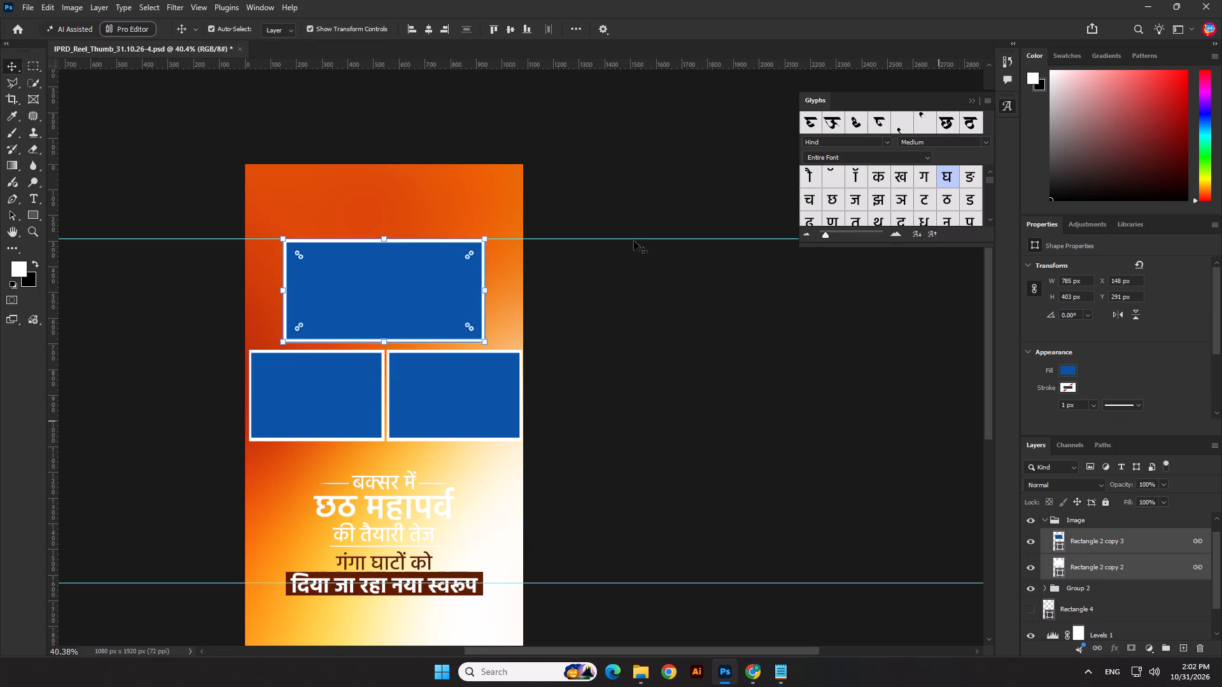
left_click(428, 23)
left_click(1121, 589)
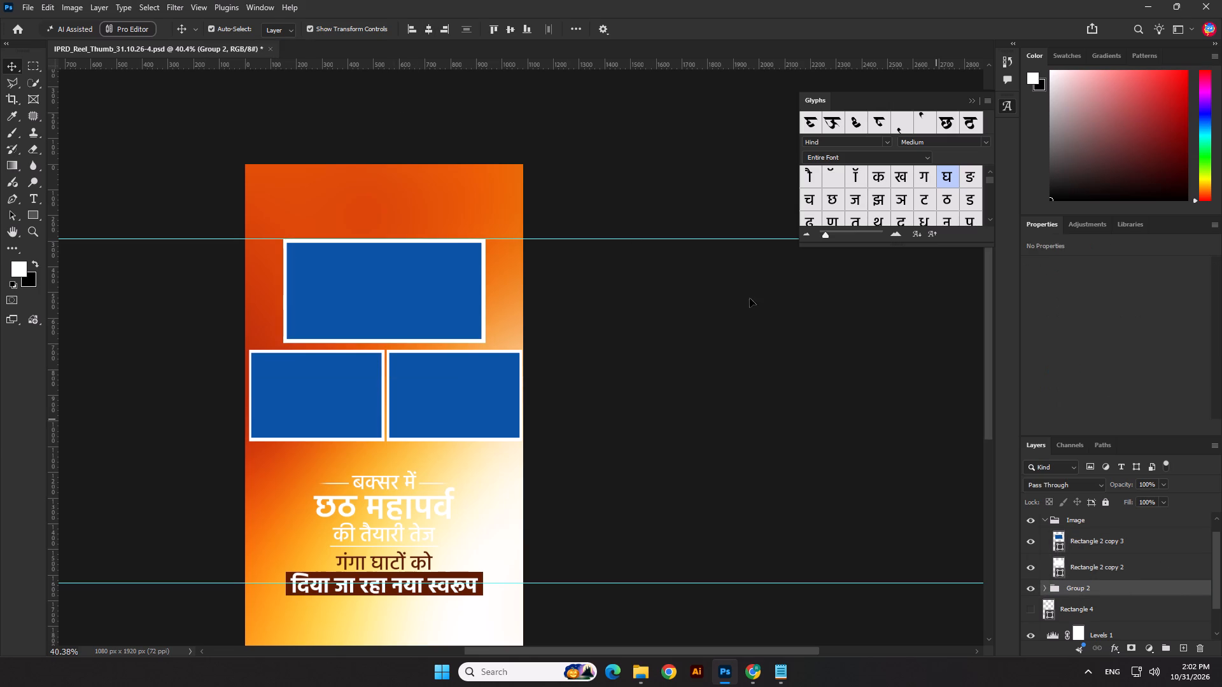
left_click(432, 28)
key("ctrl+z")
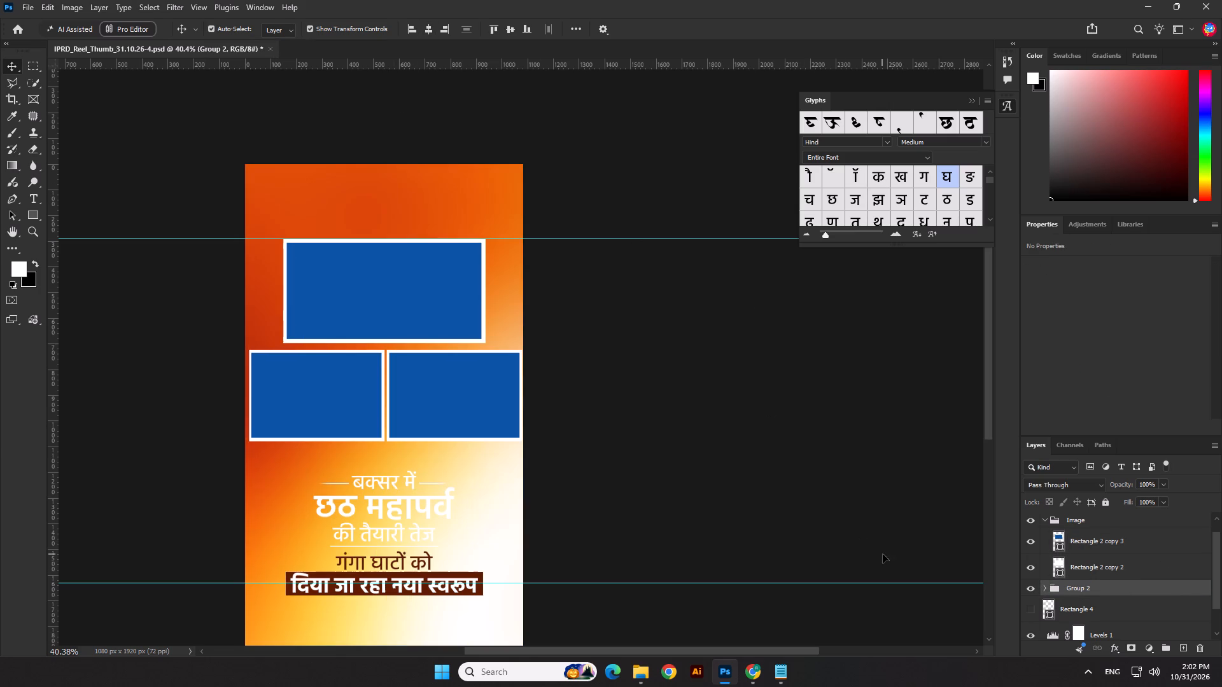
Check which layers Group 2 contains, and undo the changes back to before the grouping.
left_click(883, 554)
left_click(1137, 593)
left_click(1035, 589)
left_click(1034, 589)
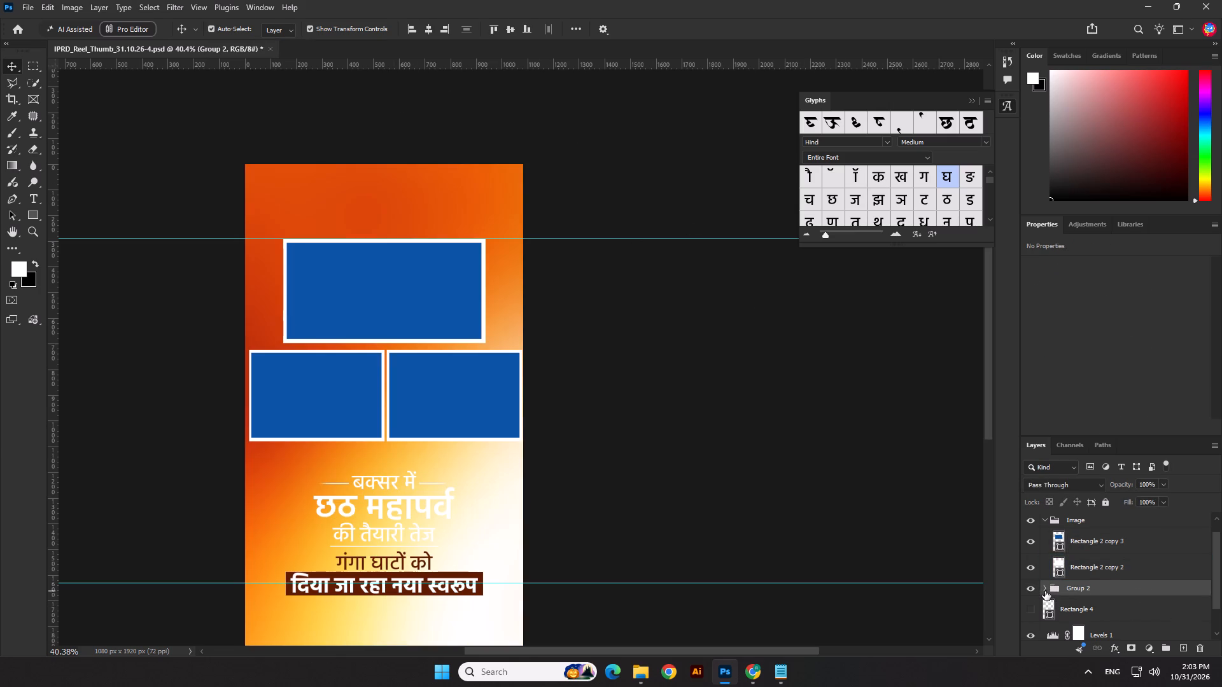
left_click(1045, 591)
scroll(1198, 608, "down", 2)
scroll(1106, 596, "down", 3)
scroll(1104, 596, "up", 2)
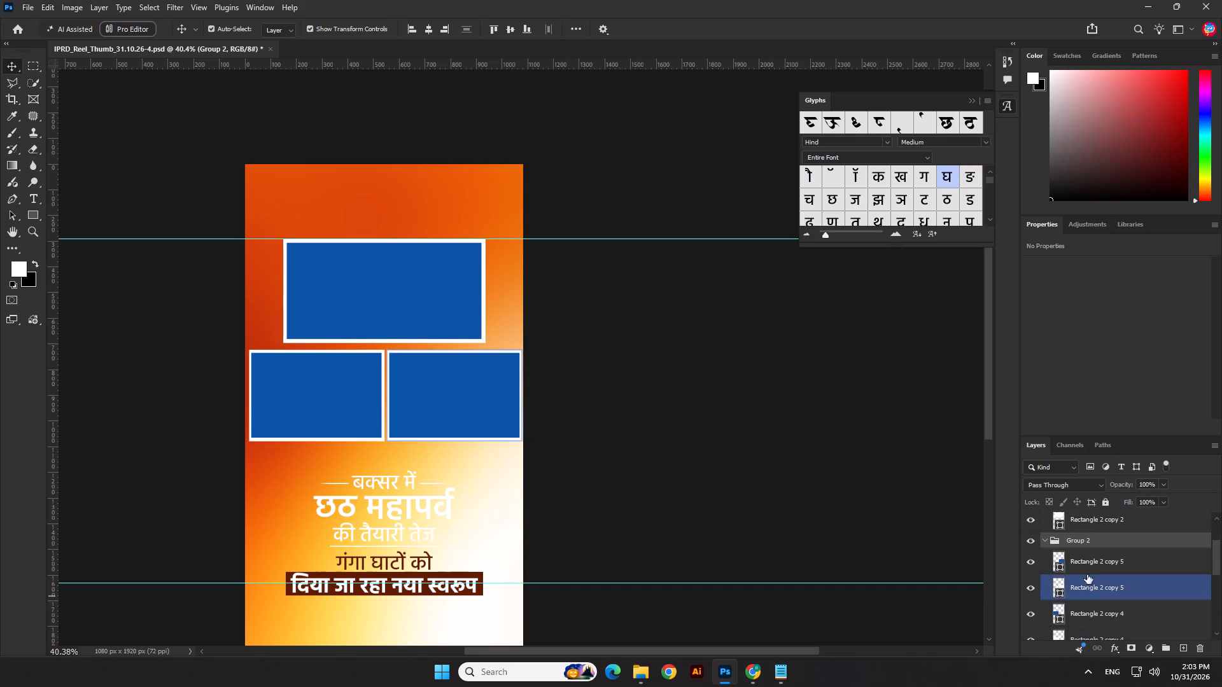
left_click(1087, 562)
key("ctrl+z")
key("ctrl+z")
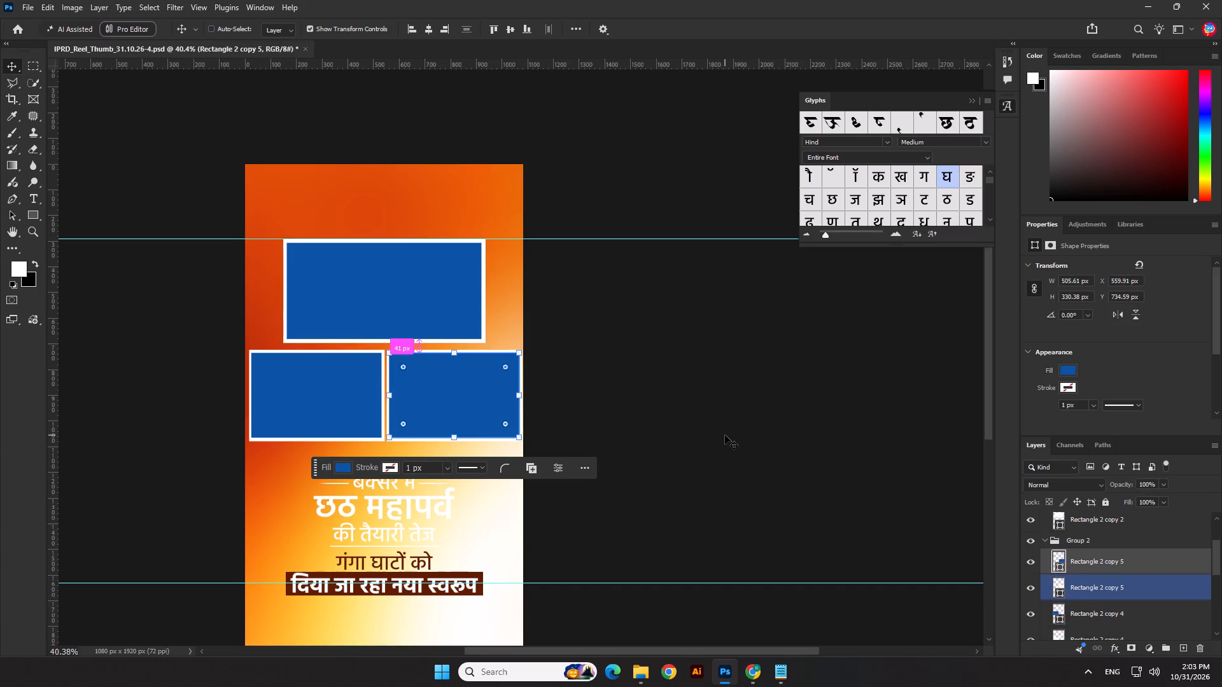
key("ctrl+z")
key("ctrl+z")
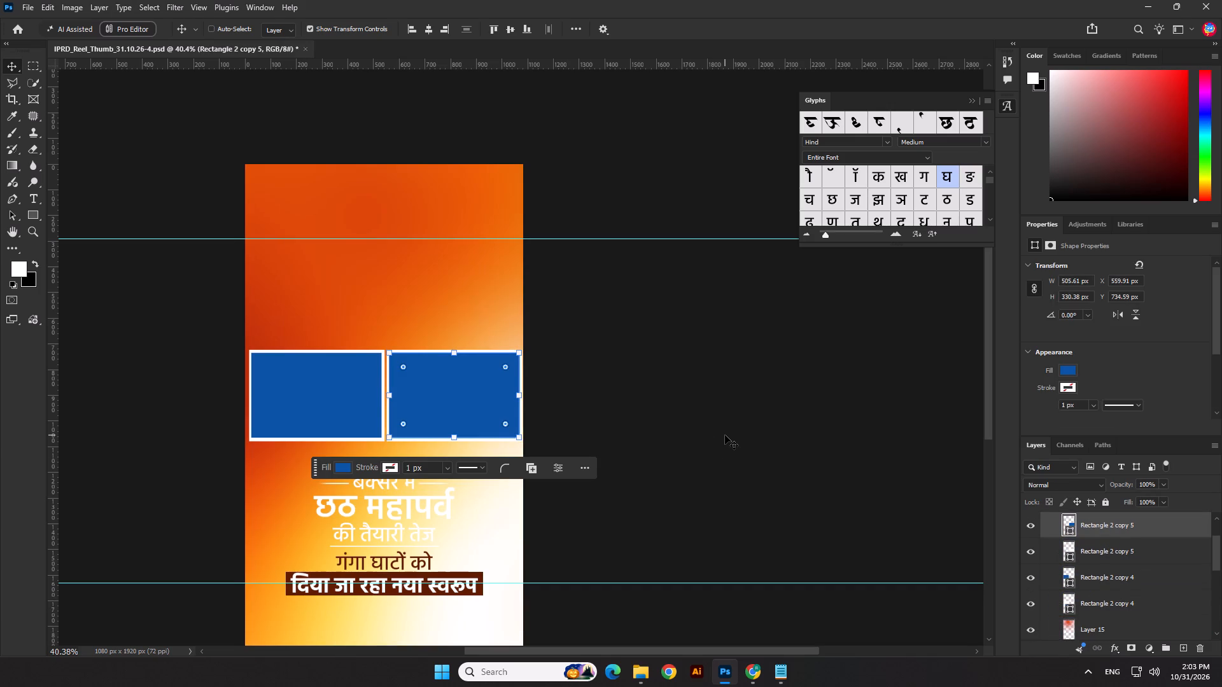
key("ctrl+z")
Group only the four lower frame layers, both Rectangle 2 copy 5 and both Rectangle 2 copy 4, inside the Image group.
left_click(725, 435)
left_click(519, 380)
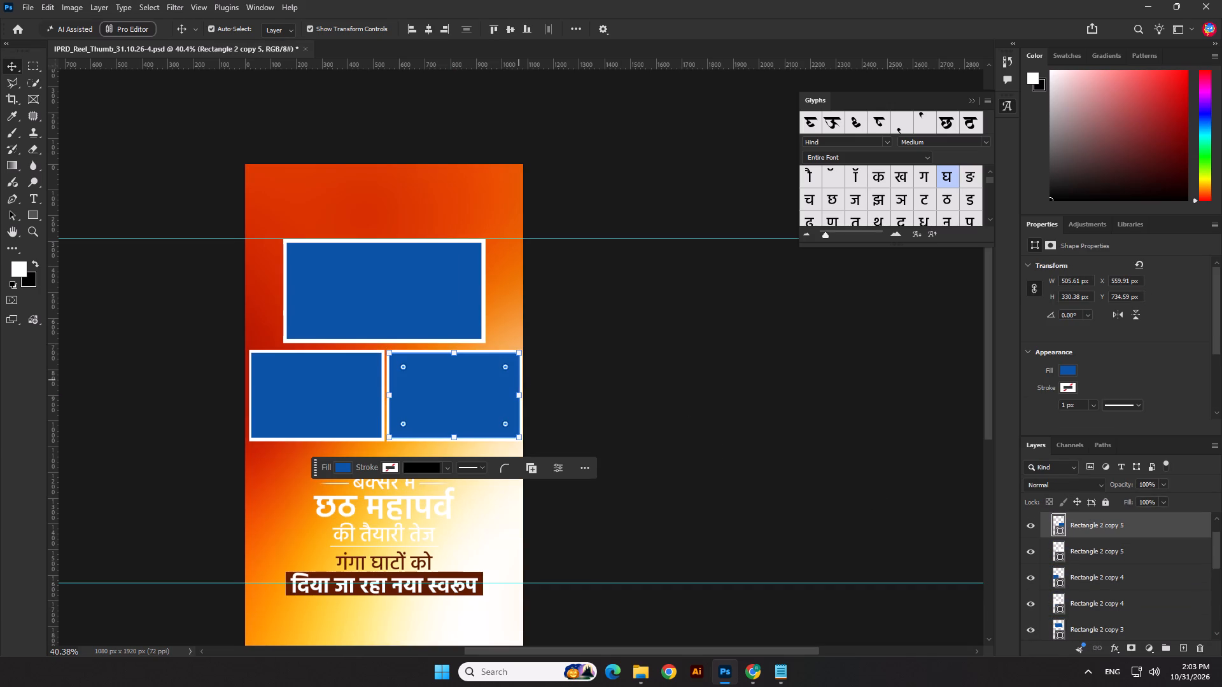
left_click(1086, 555, "ctrl")
left_click(1088, 582, "ctrl")
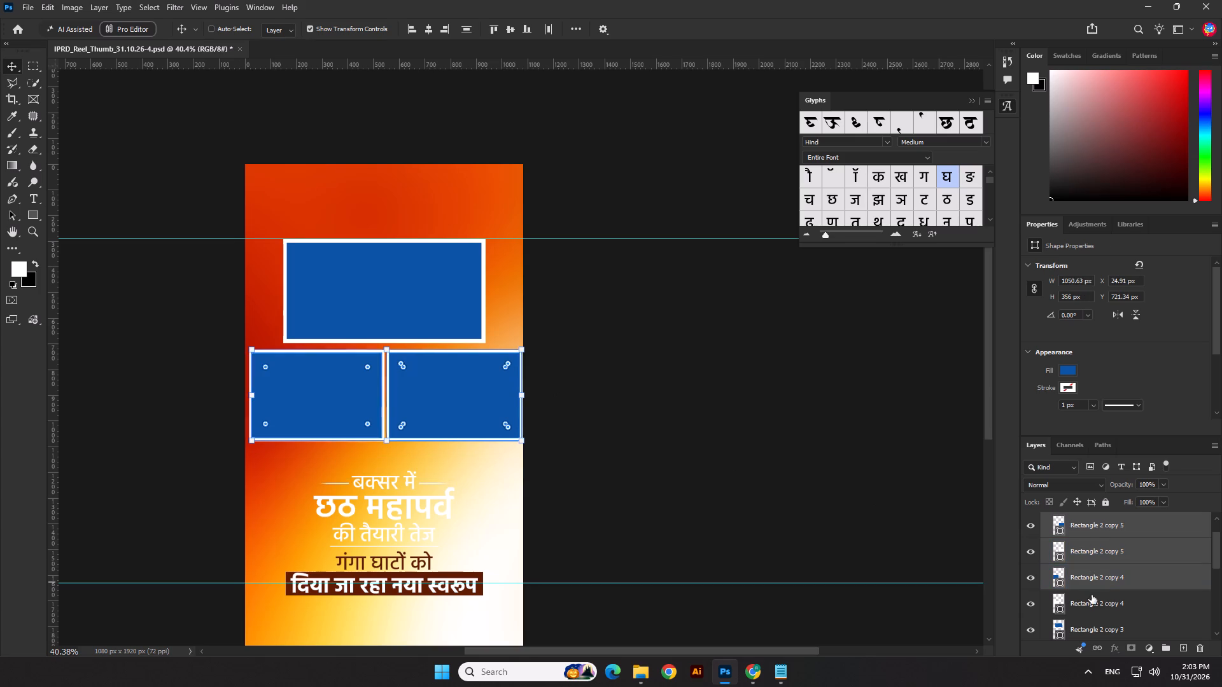
left_click(1090, 606, "ctrl")
key("ctrl+g")
scroll(1081, 536, "up", 2)
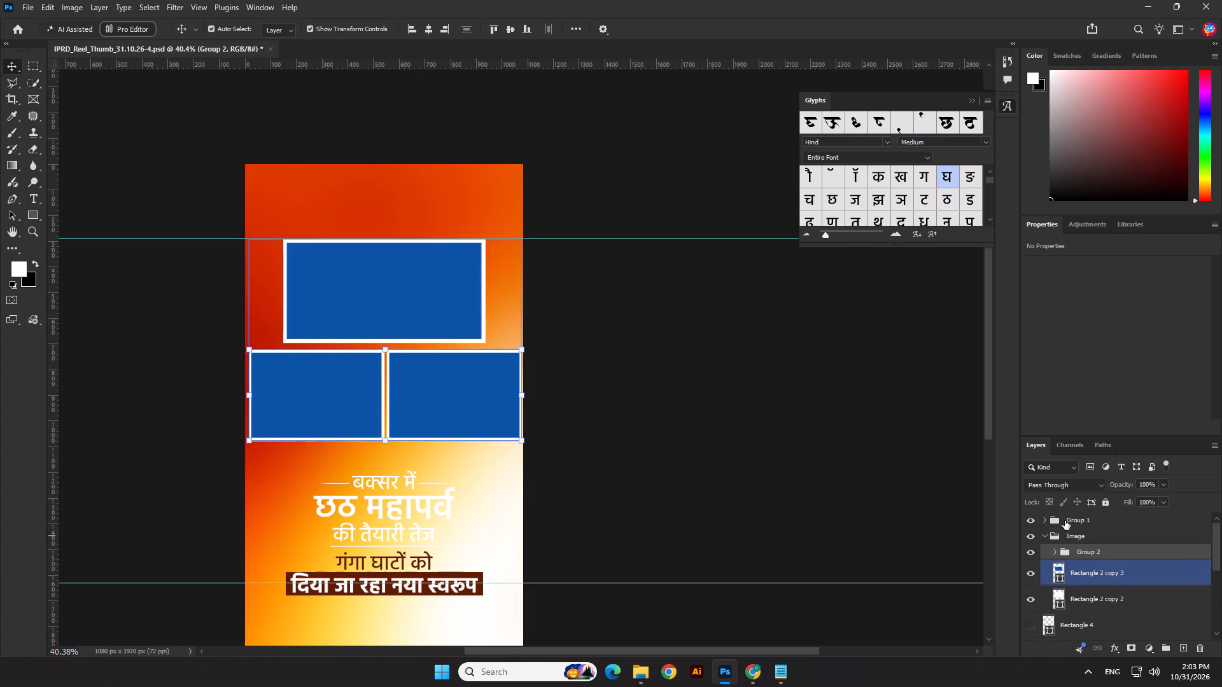
Align the group of two lower frames to the horizontal centre and nudge it slightly upward toward the upper frame.
left_click(427, 29)
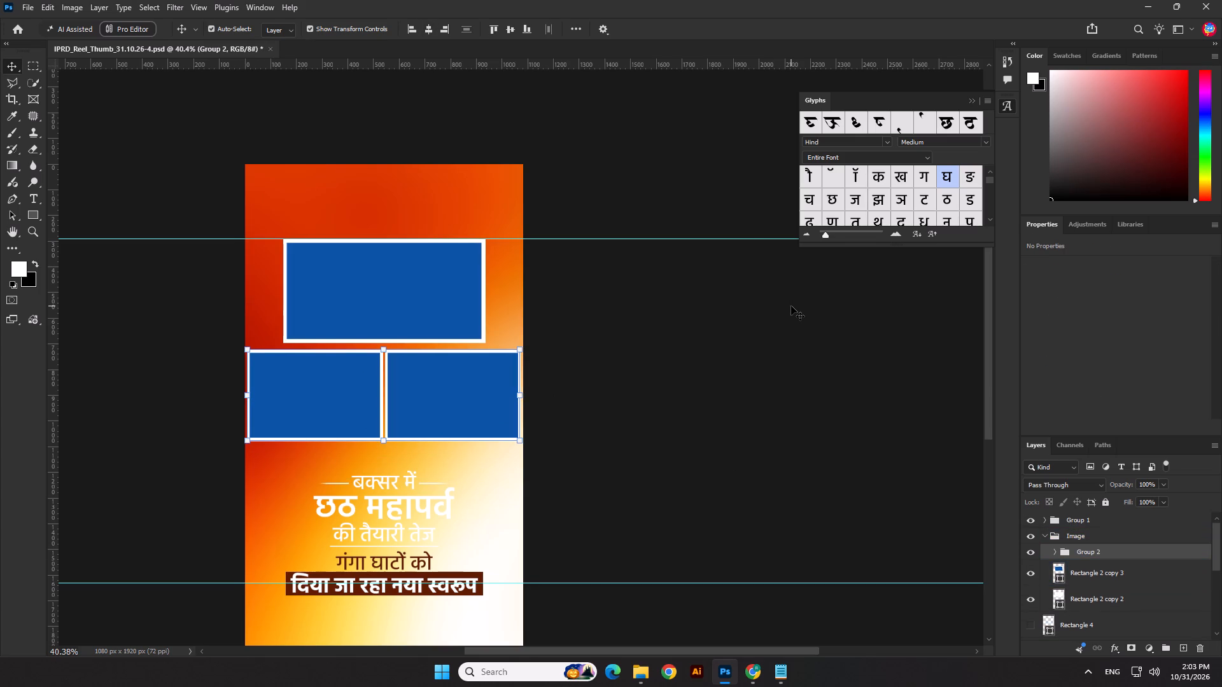
key("shift+Up")
left_click(774, 406)
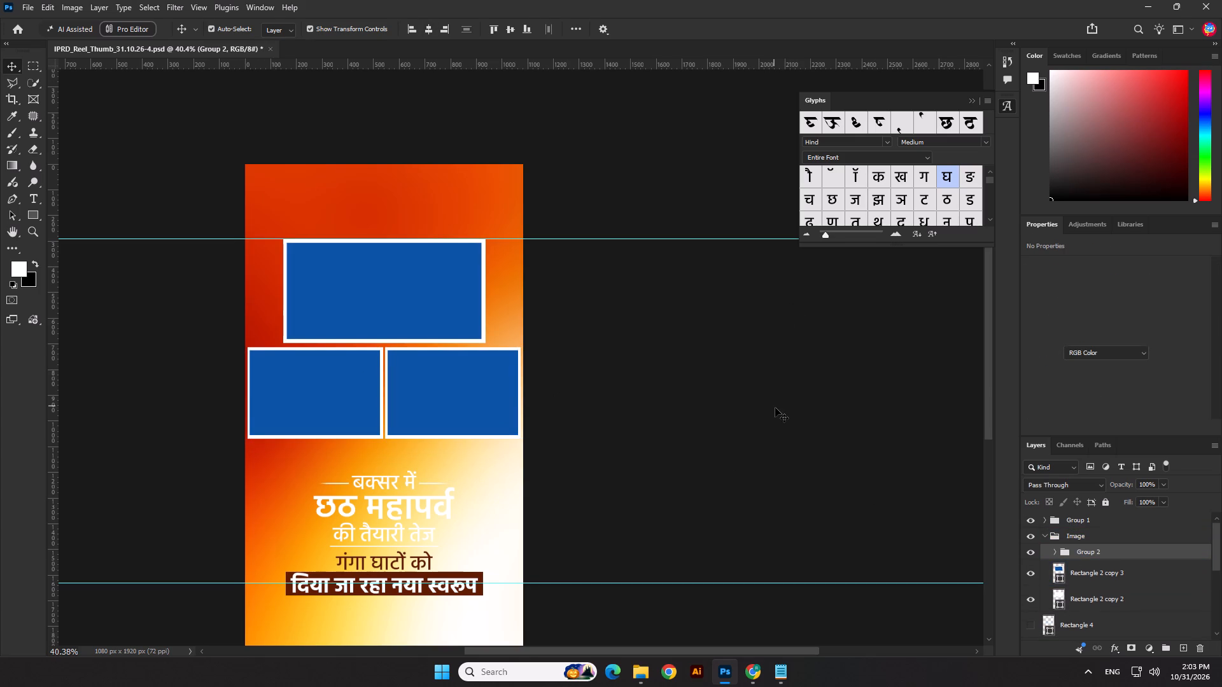
Move the headline text in Group 1 up about 70 px, closer to the lower frames.
left_click(1072, 516)
key("shift+Up")
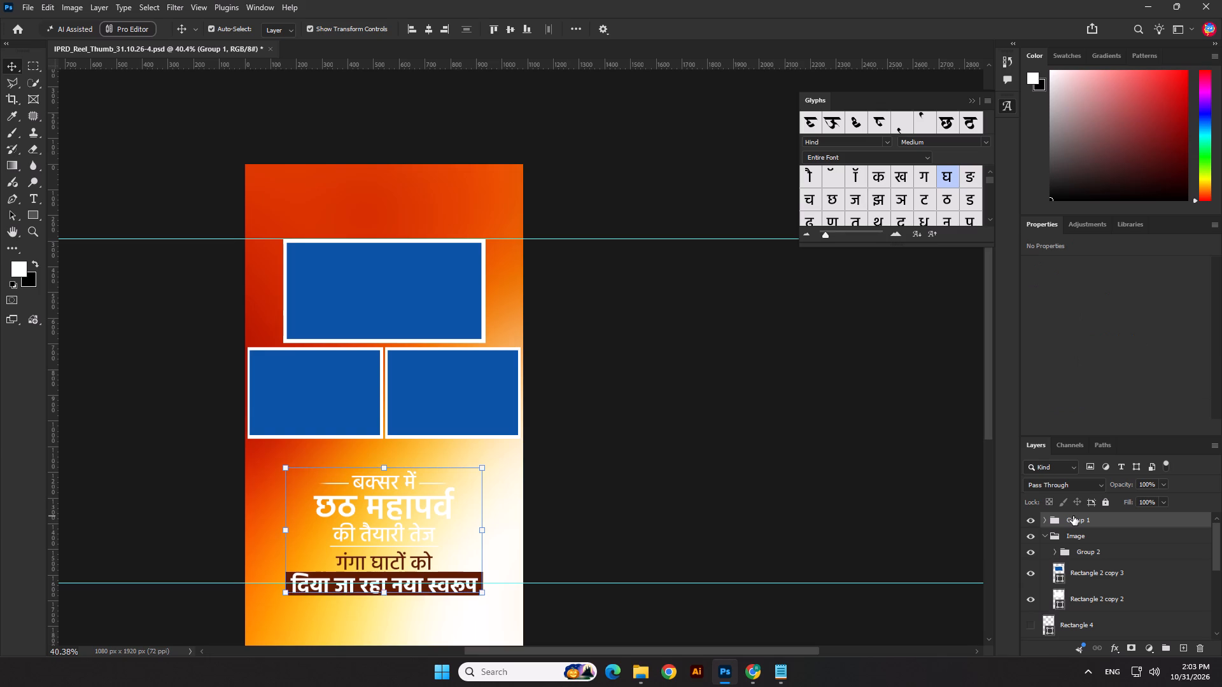
key("shift+Up")
key("shift+Up")
key("shift+Up")
key("shift+Up")
key("shift+Up")
key("shift+Up")
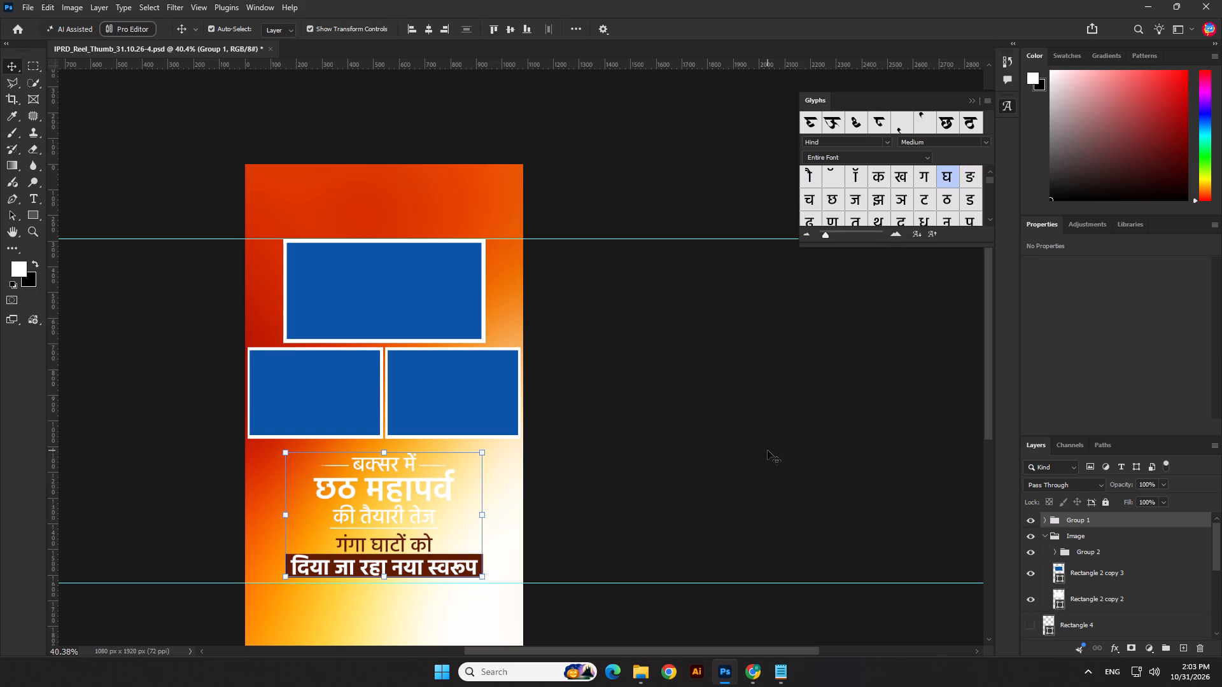
left_click(768, 450)
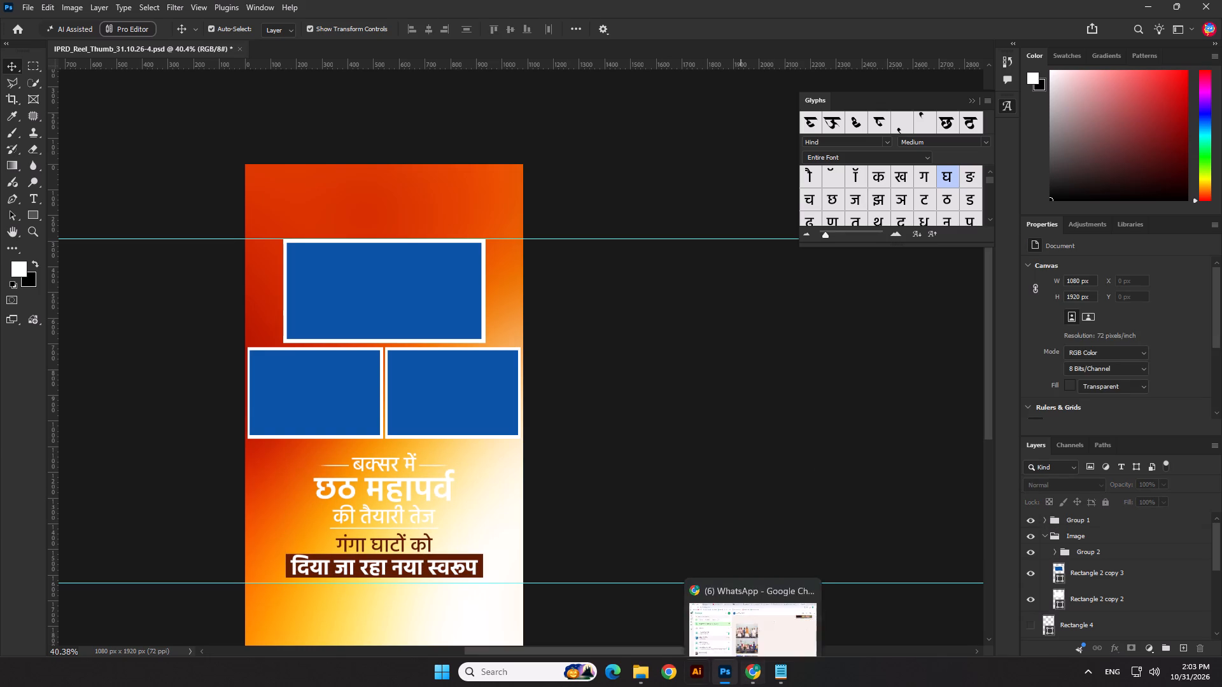
Place WhatsApp Image 2026-10-31 at 1.09.06 PM from Downloads above Rectangle 2 copy 3 and clip it to that rectangle.
left_click(644, 669)
left_click(533, 606)
left_click(71, 191)
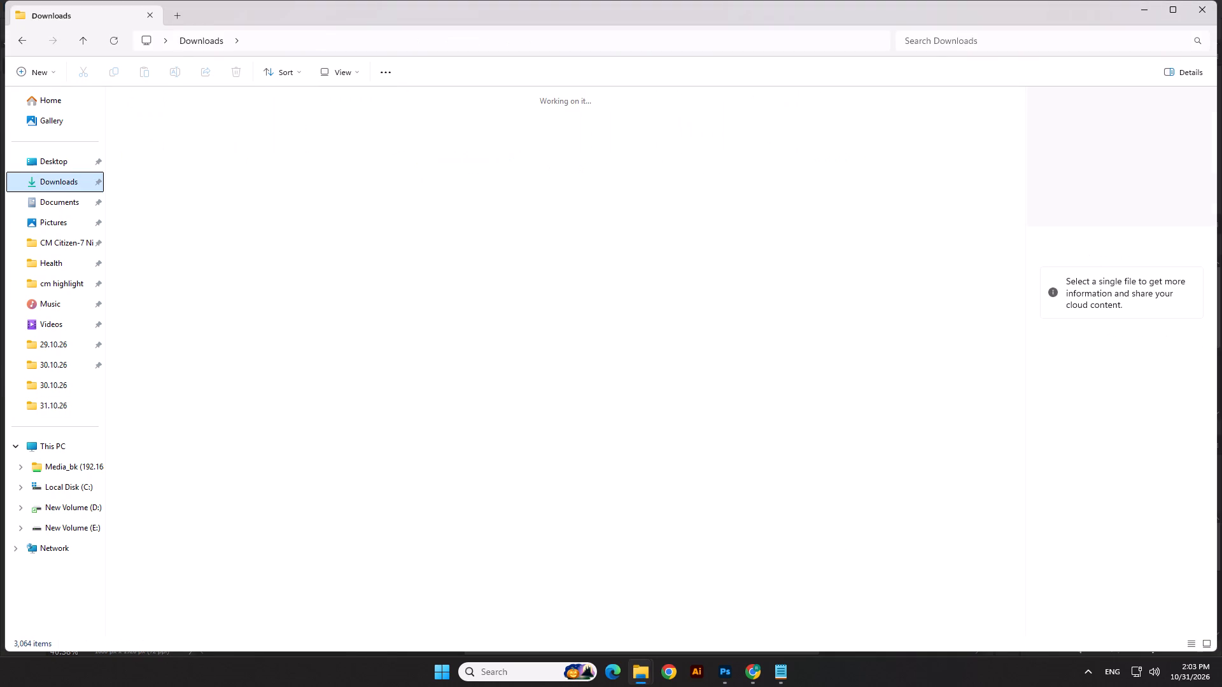
left_click(225, 154)
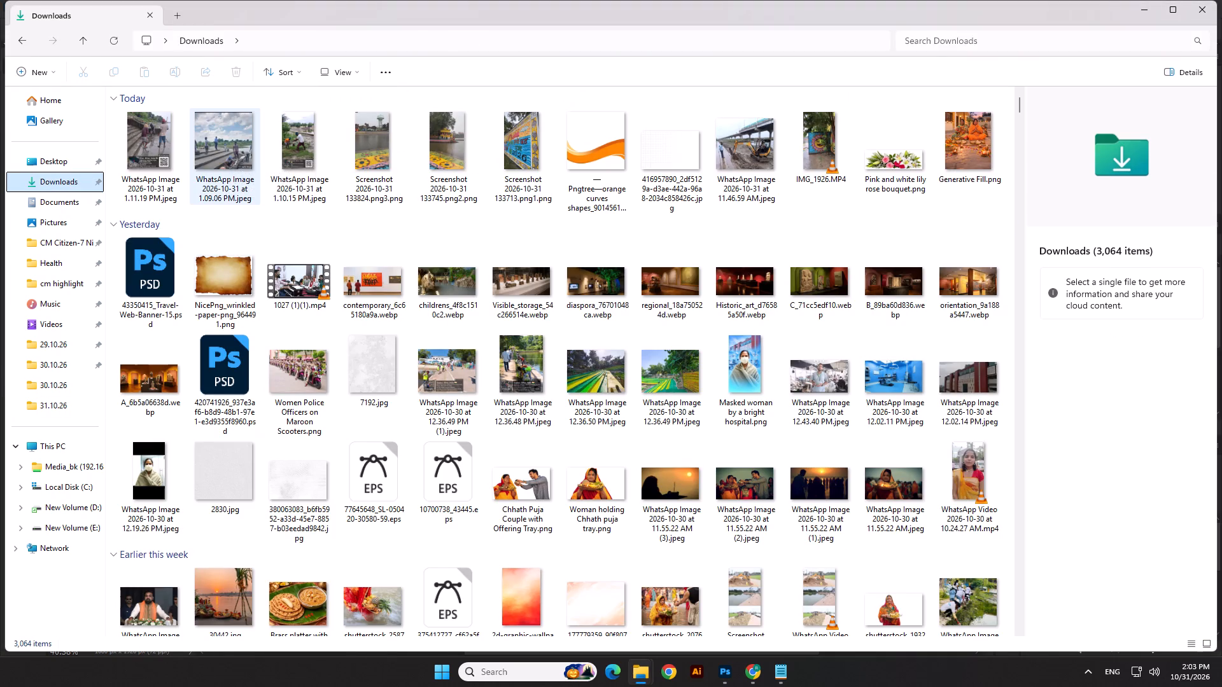
key("alt+Tab")
left_click(450, 290)
key("alt+Tab")
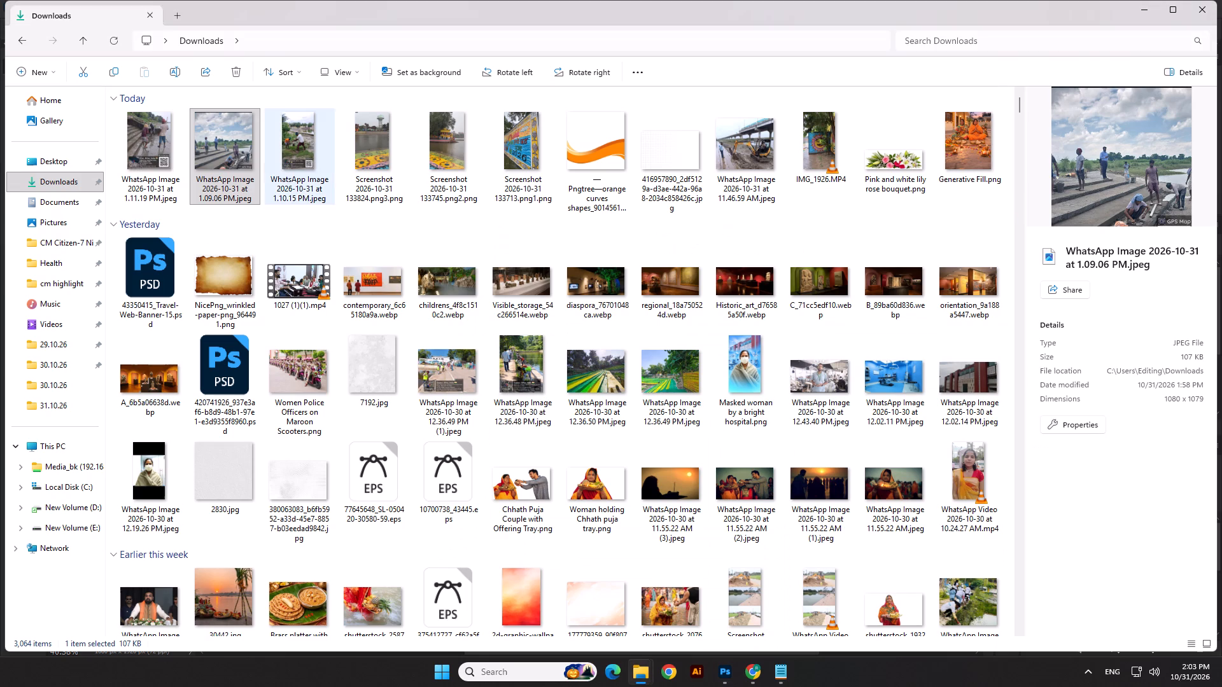
left_click_drag(220, 154, 401, 284)
key("alt+Tab")
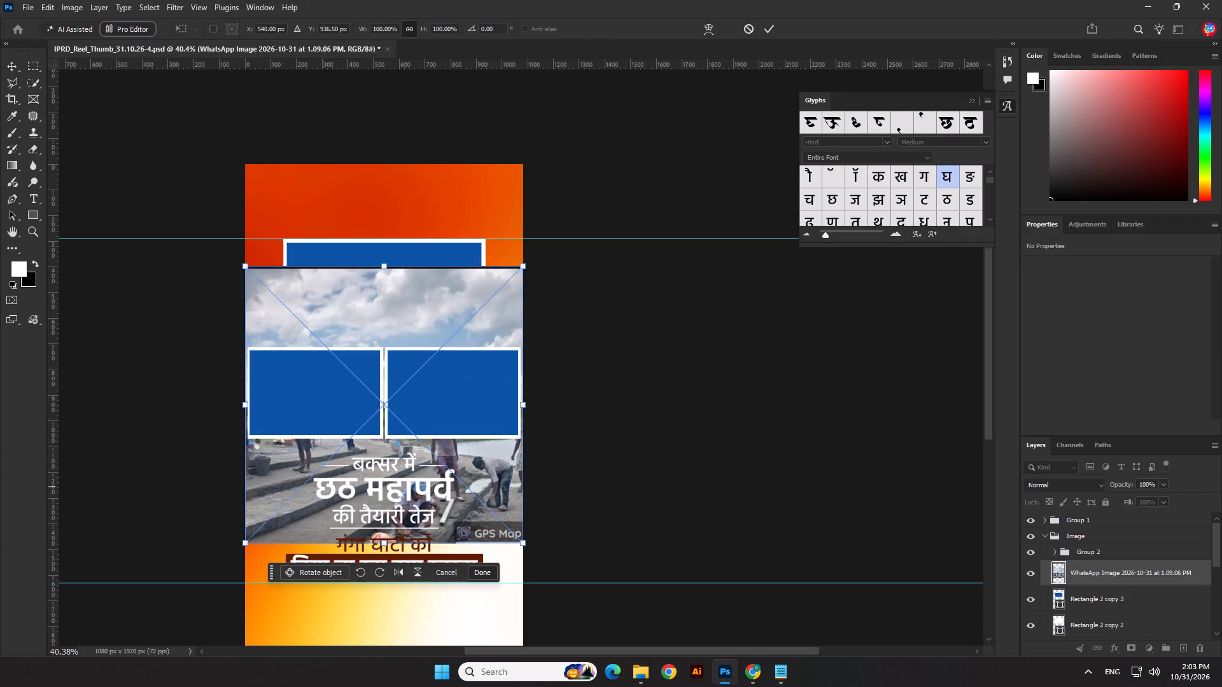
left_click(1095, 586, "alt")
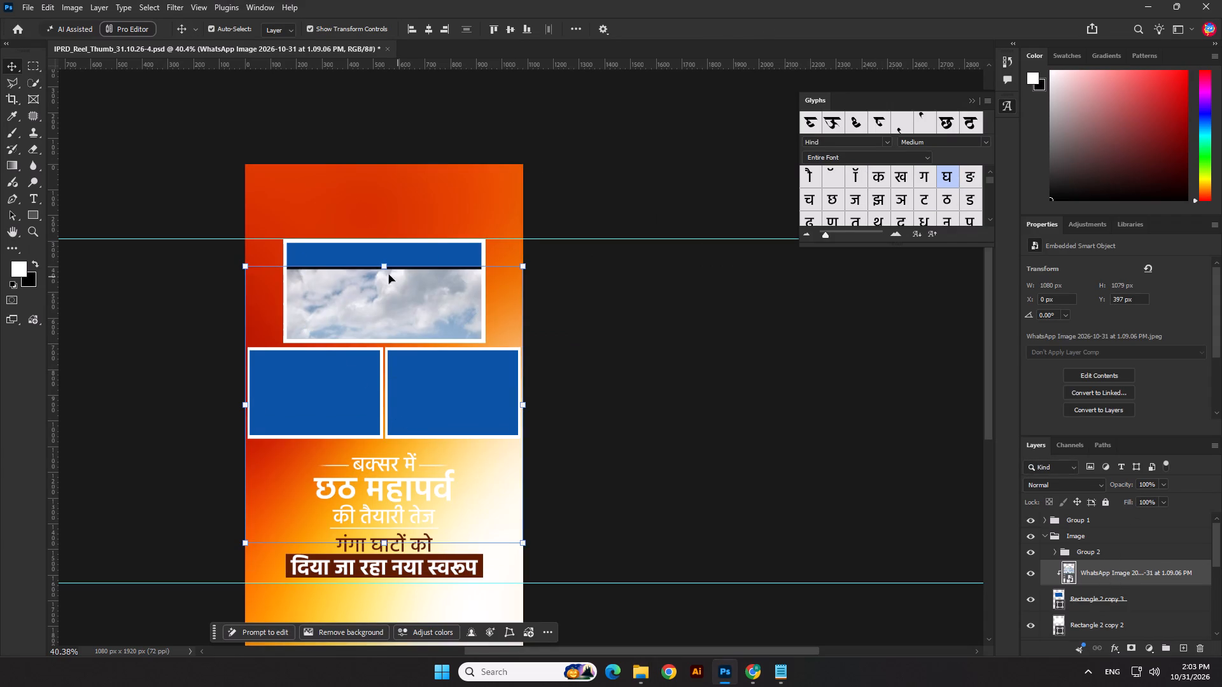
Scale the 1.09.06 PM photo to about 71% and position it so the workers on the ghat steps fill the upper frame.
left_click_drag(386, 268, 394, 321)
left_click_drag(398, 327, 401, 202)
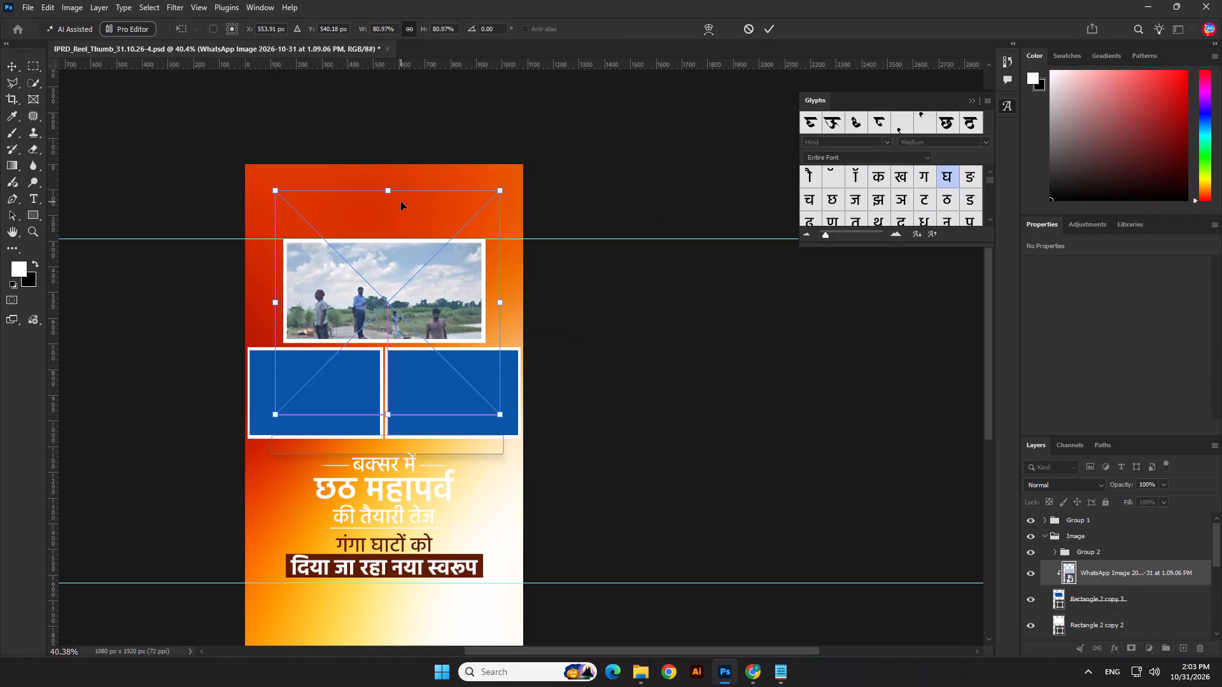
left_click_drag(394, 190, 398, 212)
left_click_drag(397, 233, 395, 233)
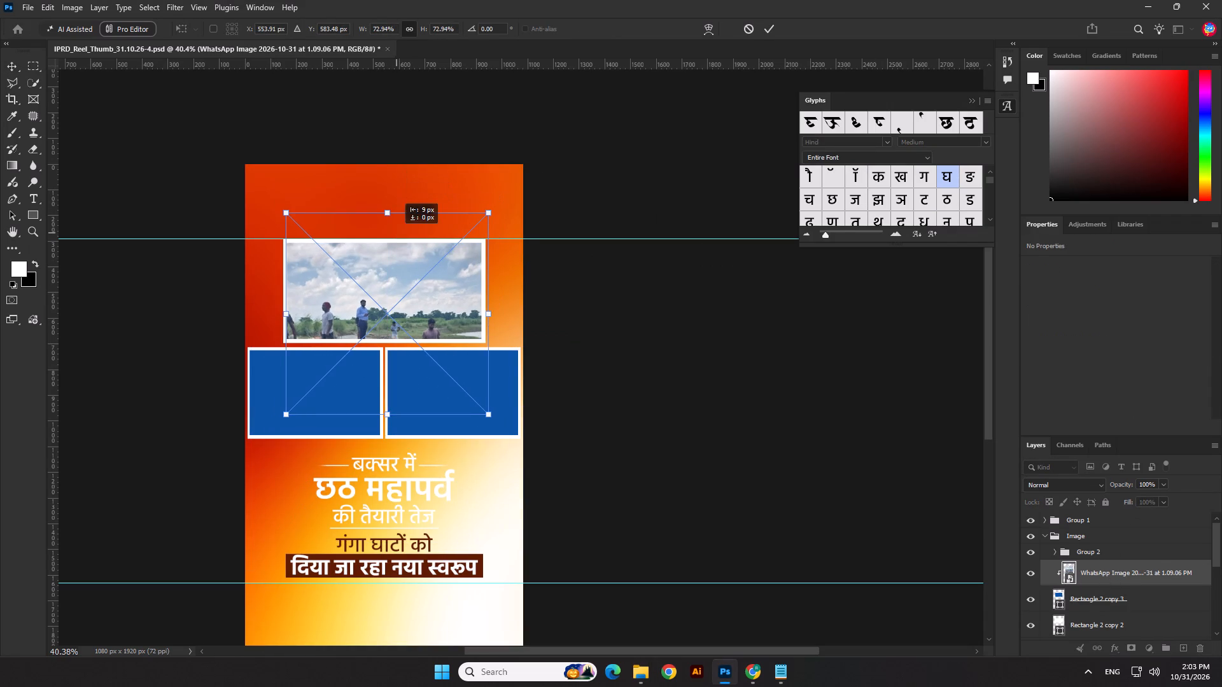
left_click_drag(395, 233, 391, 174)
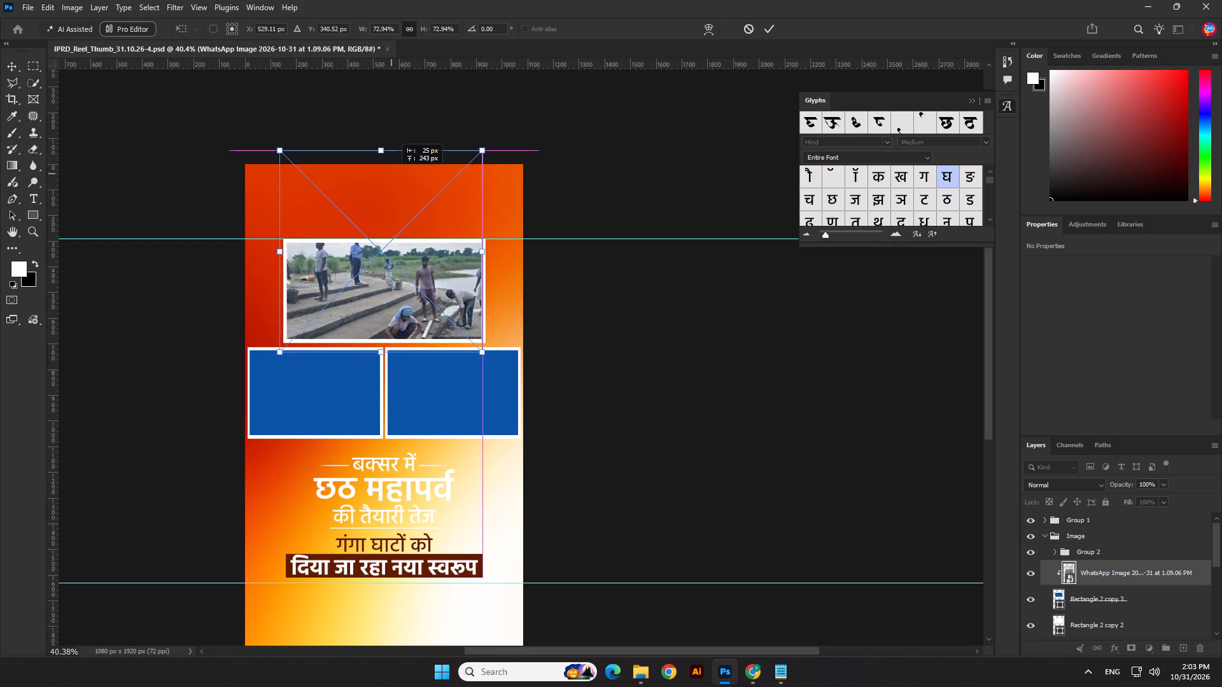
left_click_drag(391, 174, 393, 182)
scroll(376, 364, "up", 3)
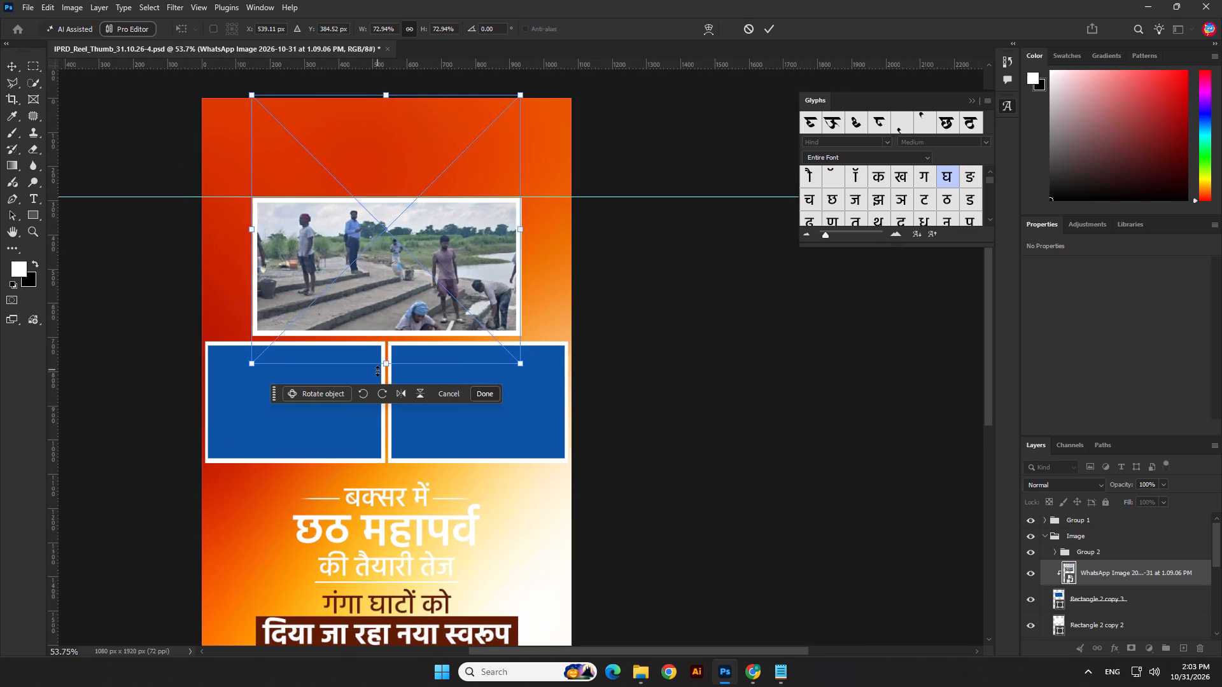
left_click_drag(381, 363, 385, 356)
key("Right")
key("Up")
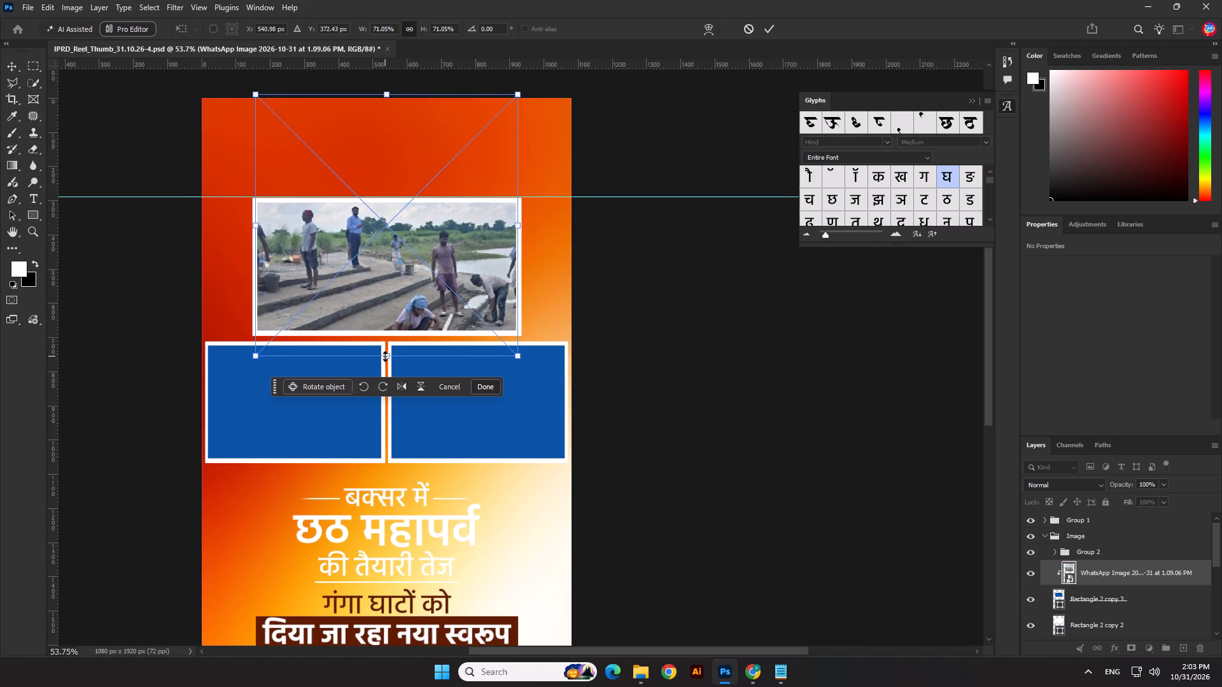
key("Up")
key("Up")
key("Up")
key("Up")
key("Up")
key("Up")
key("Up")
key("Up")
key("Return")
left_click(726, 322)
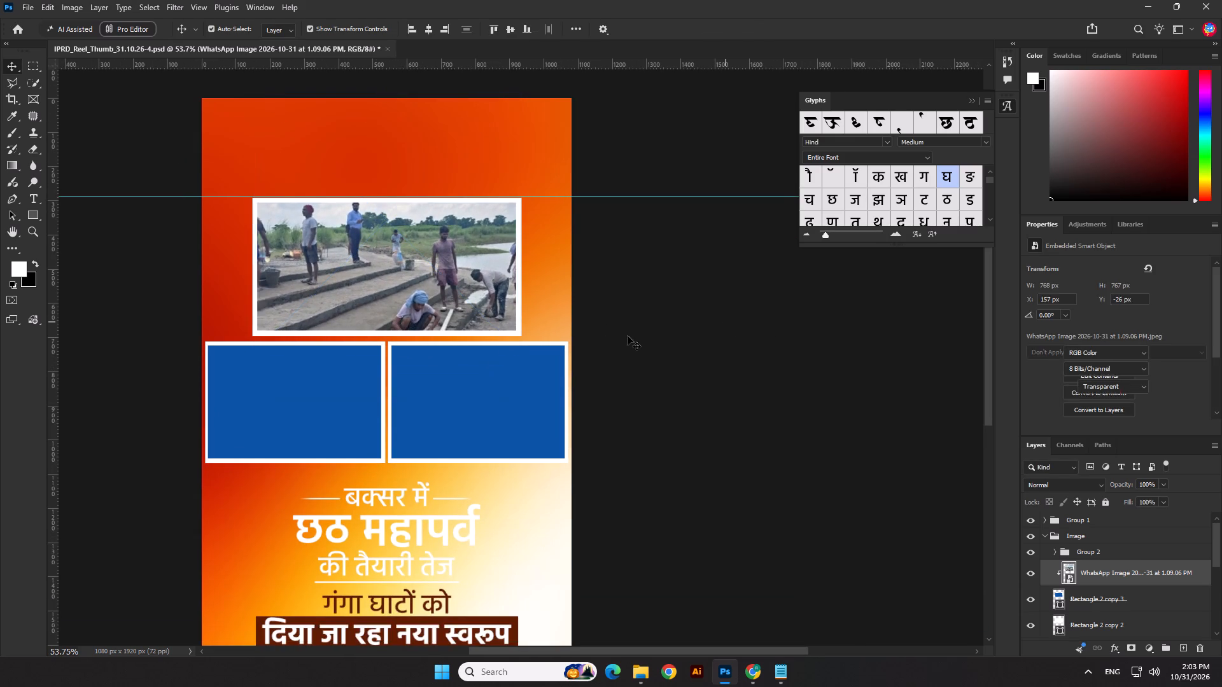
Place WhatsApp Image 2026-10-31 at 1.11.19 PM from Downloads above the blue Rectangle 2 copy 4 and clip it to that rectangle.
scroll(436, 360, "down", 3)
left_click(326, 403)
key("alt+Tab")
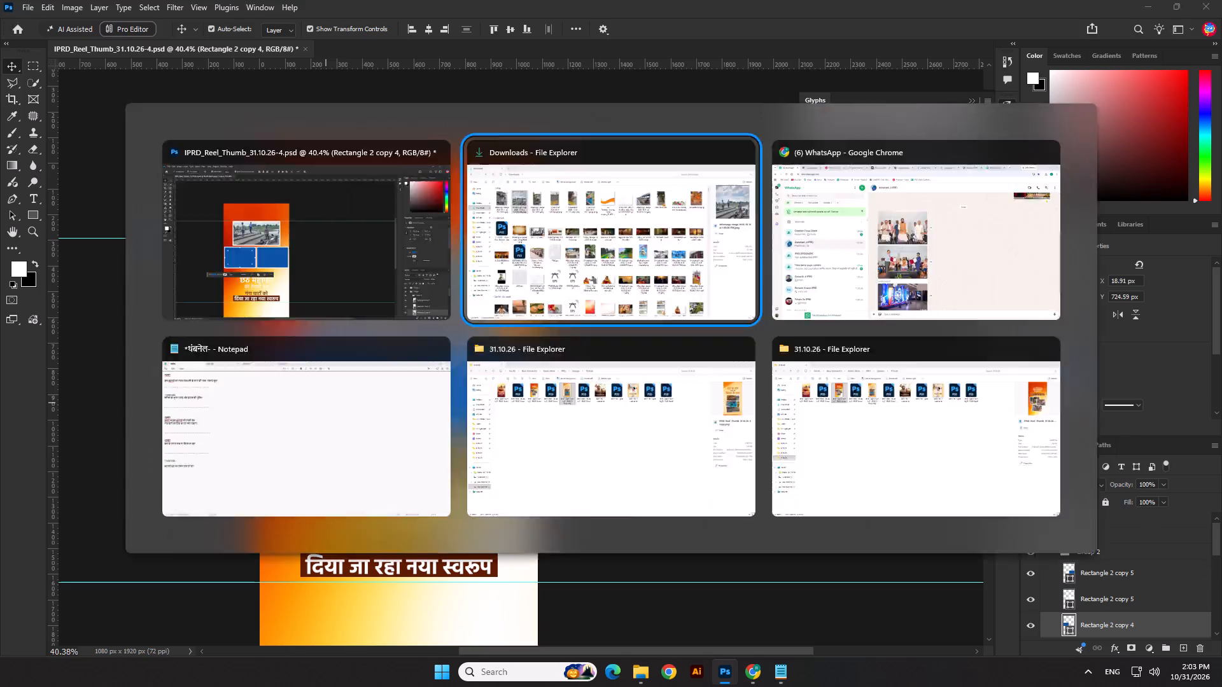
left_click_drag(150, 150, 314, 418)
key("alt+Tab")
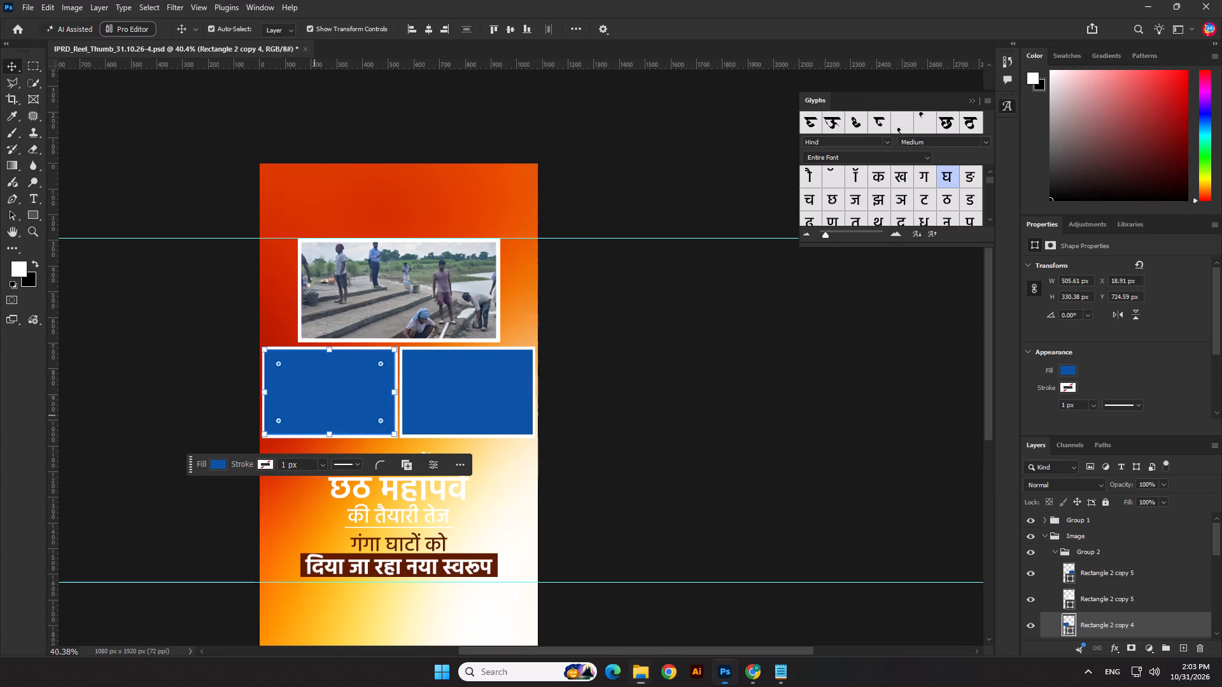
left_click_drag(314, 418, 330, 399)
scroll(1079, 589, "down", 3)
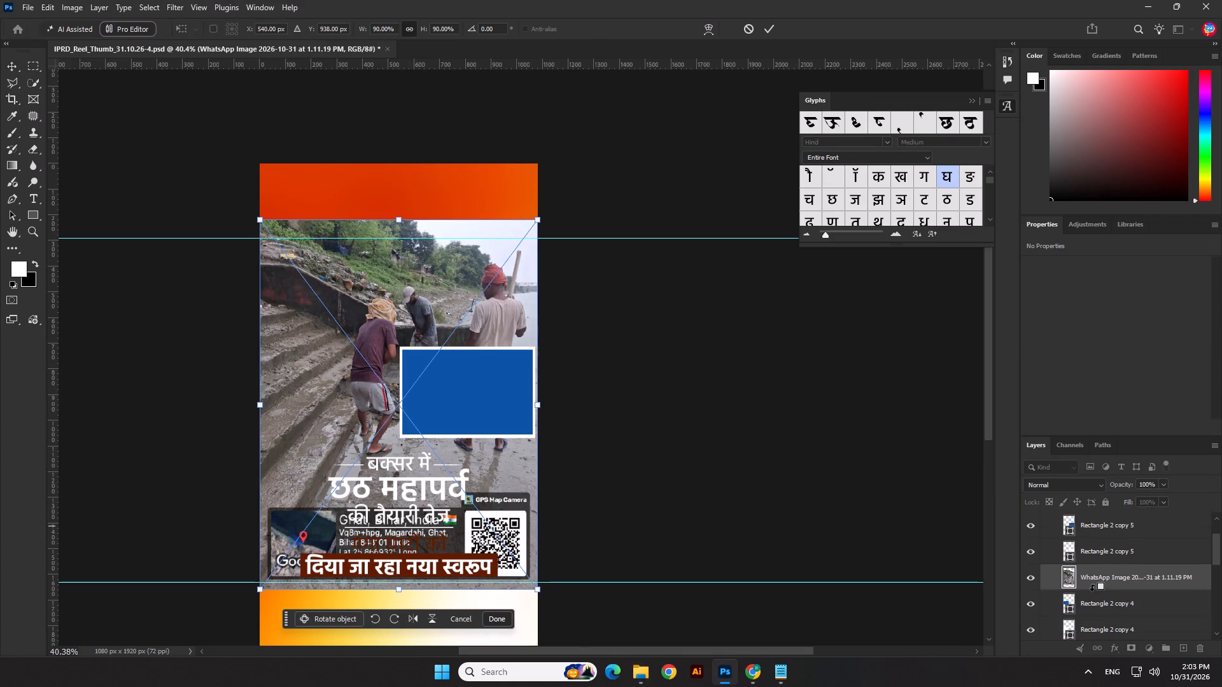
left_click(1092, 590, "alt")
Scale the 1.11.19 PM photo to about 44% and position it so the workers on the bank fill the lower-left frame.
left_click_drag(395, 219, 402, 435)
left_click_drag(402, 452, 325, 352)
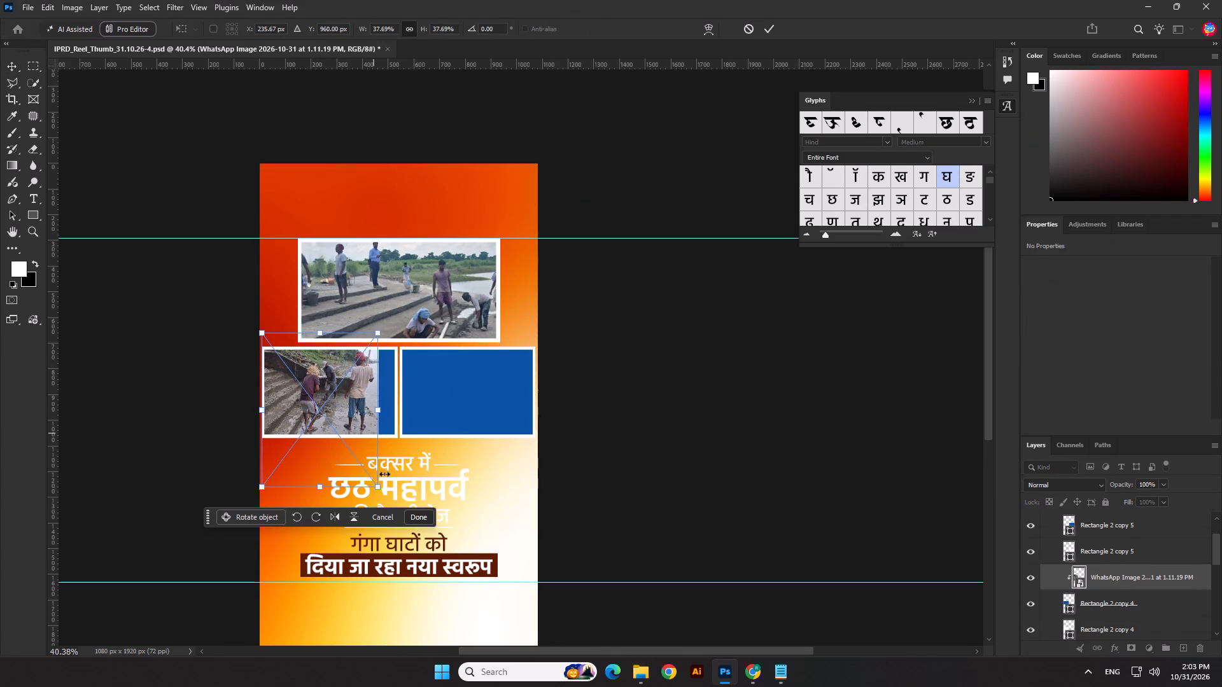
left_click_drag(380, 490, 398, 516)
right_click(398, 515)
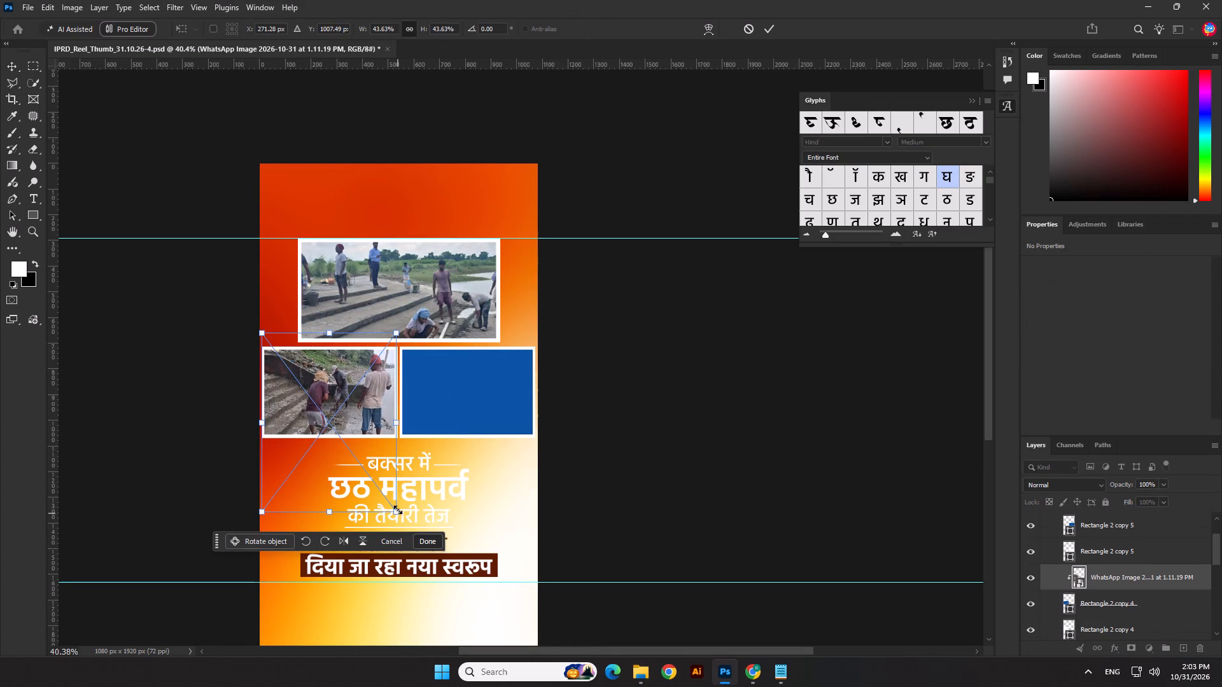
key("Right")
key("Return")
left_click(619, 434)
Place WhatsApp Image 2026-10-31 at 1.10.15 PM from Downloads above the blue Rectangle 2 copy 5 and clip it to that rectangle.
left_click(465, 405)
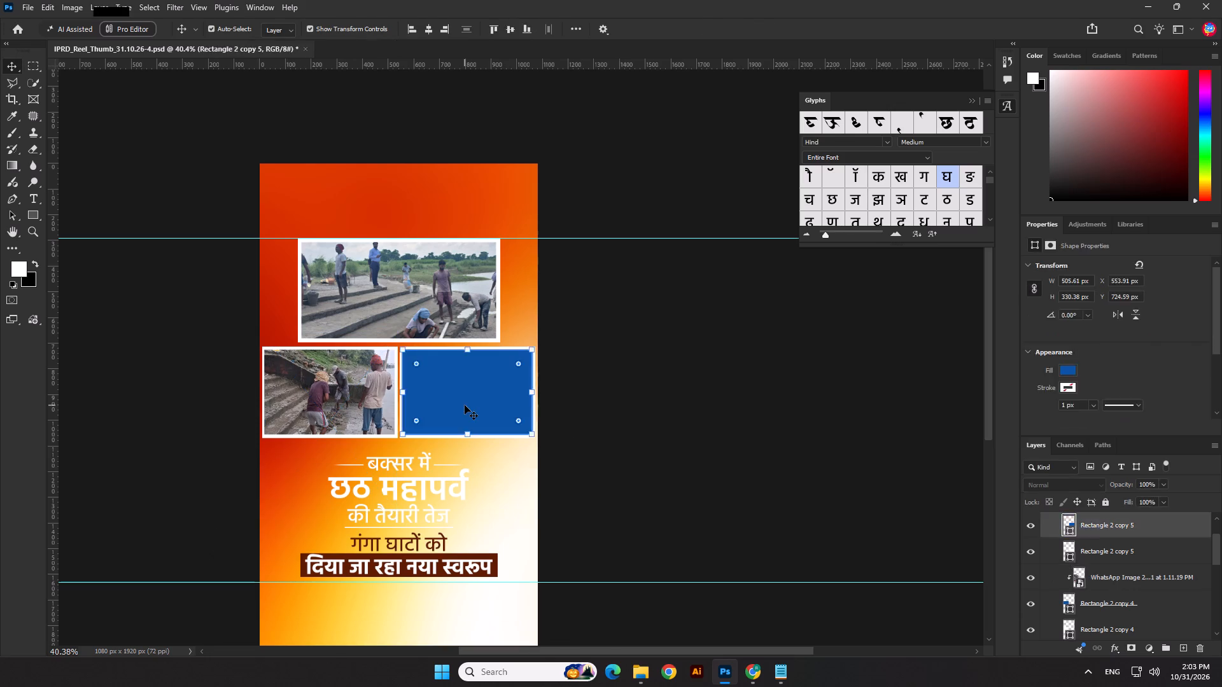
key("alt+Tab")
left_click_drag(291, 149, 365, 333)
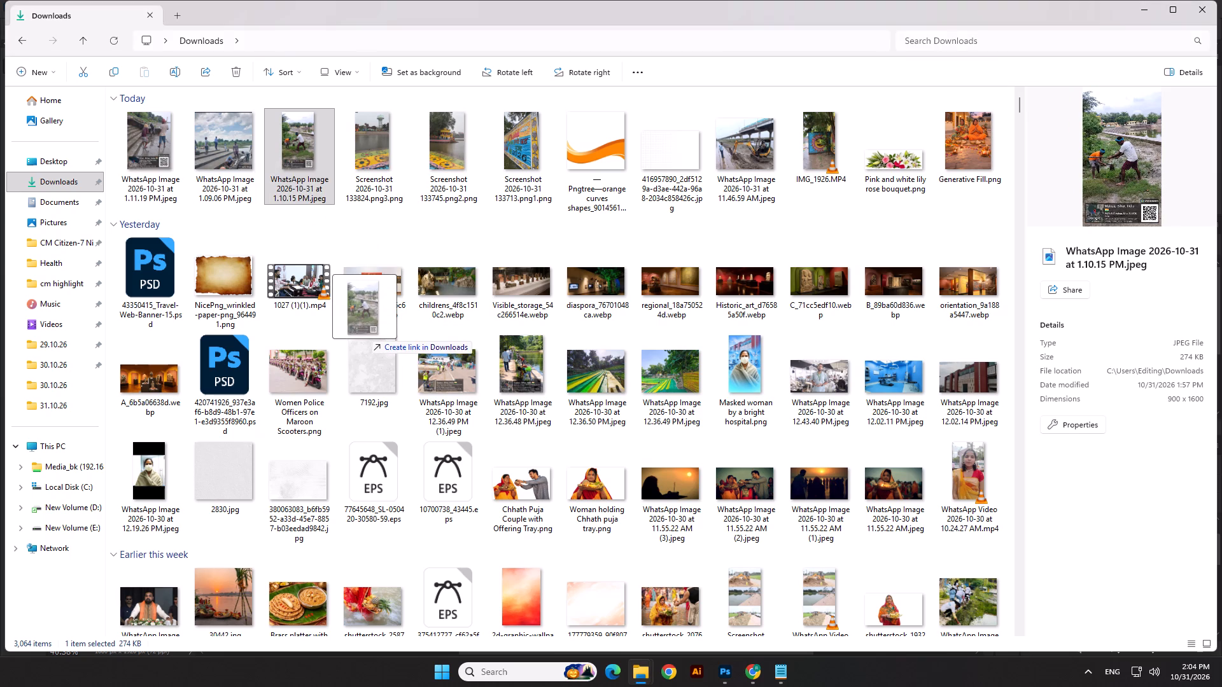
left_click_drag(365, 333, 463, 410)
key("alt+Tab")
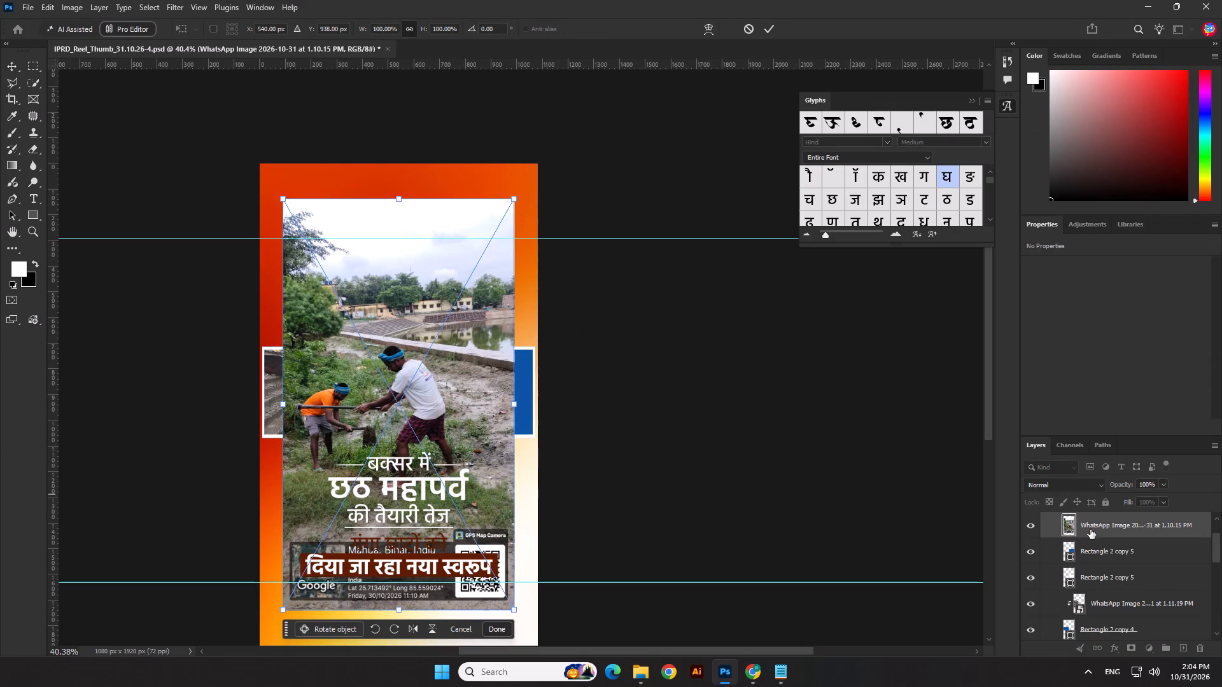
left_click(1091, 537, "alt")
Scale the 1.10.15 PM photo to about 57% and move it over the lower-right frame, covering the frame's full width.
left_click_drag(406, 200, 435, 283)
key("ctrl+z")
left_click(479, 405)
left_click_drag(389, 197, 425, 336)
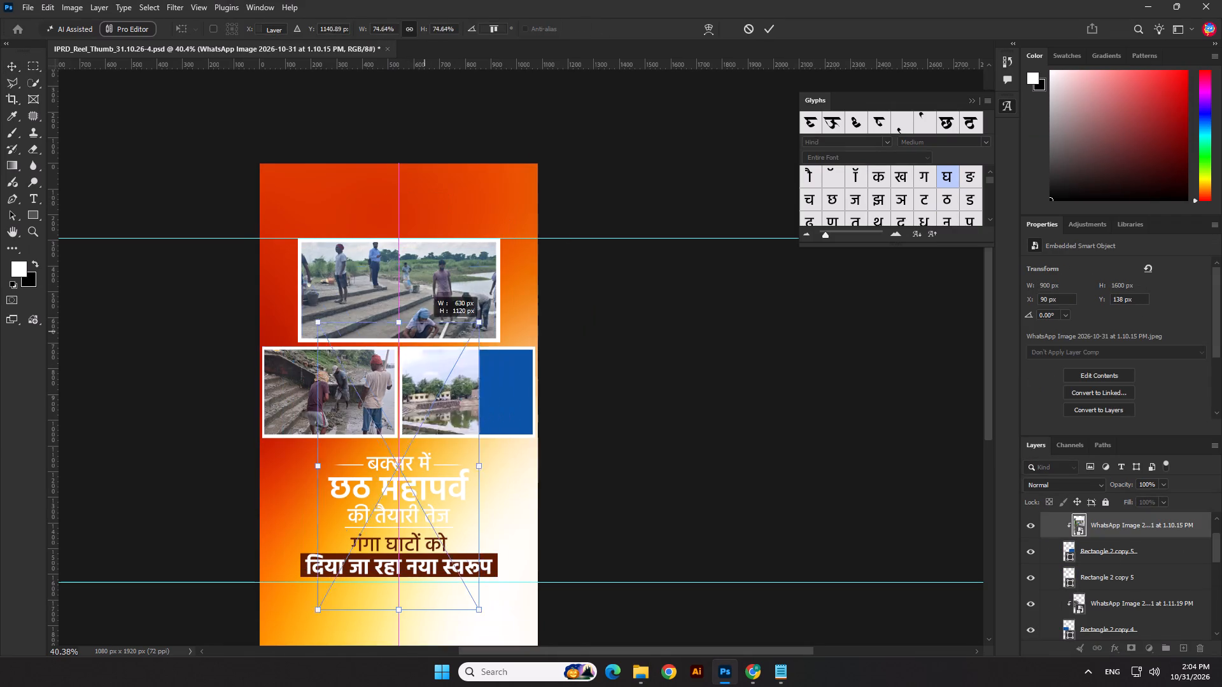
left_click_drag(425, 336, 428, 349)
left_click_drag(424, 411, 488, 360)
left_click_drag(459, 303, 475, 374)
left_click_drag(472, 393, 470, 378)
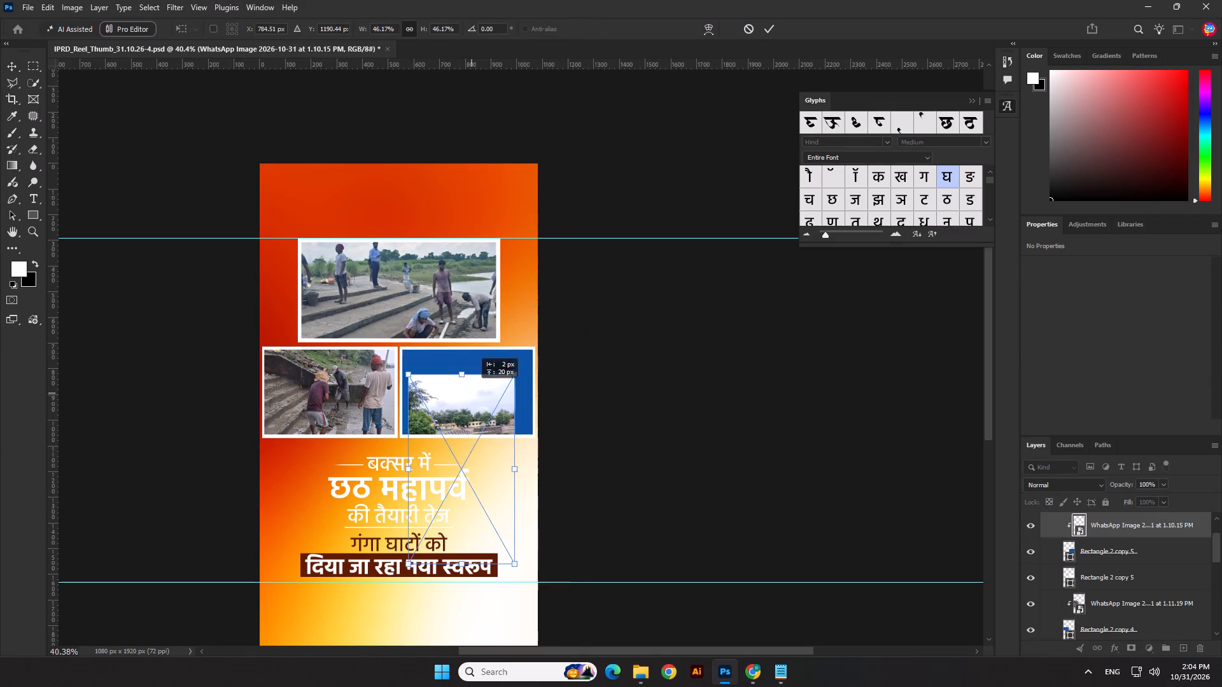
left_click_drag(470, 378, 467, 319)
left_click_drag(502, 296, 538, 281)
left_click_drag(528, 488, 544, 502)
Nudge the 1.10.15 PM photo to about X 808 px, Y 908 px so both digging workers sit within the lower-right frame.
key("shift+Down")
key("shift+Down")
key("shift+Down")
key("shift+Left")
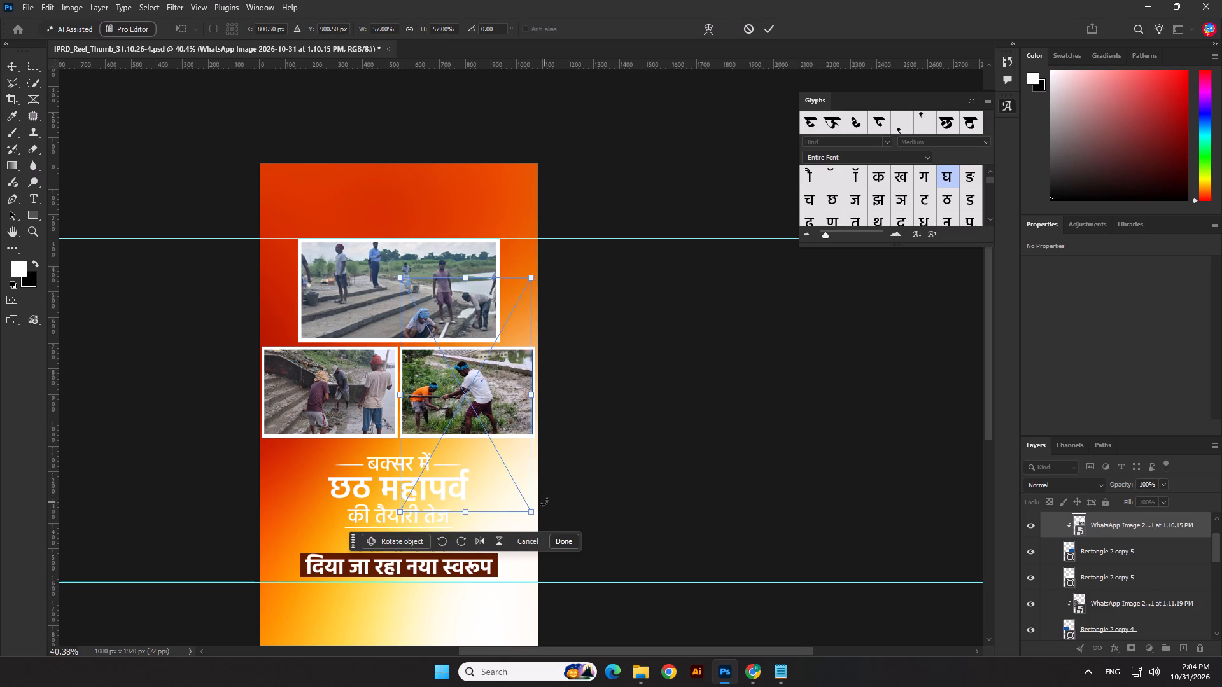
key("Right")
key("Right")
key("Right")
key("Down")
key("Down")
key("Down")
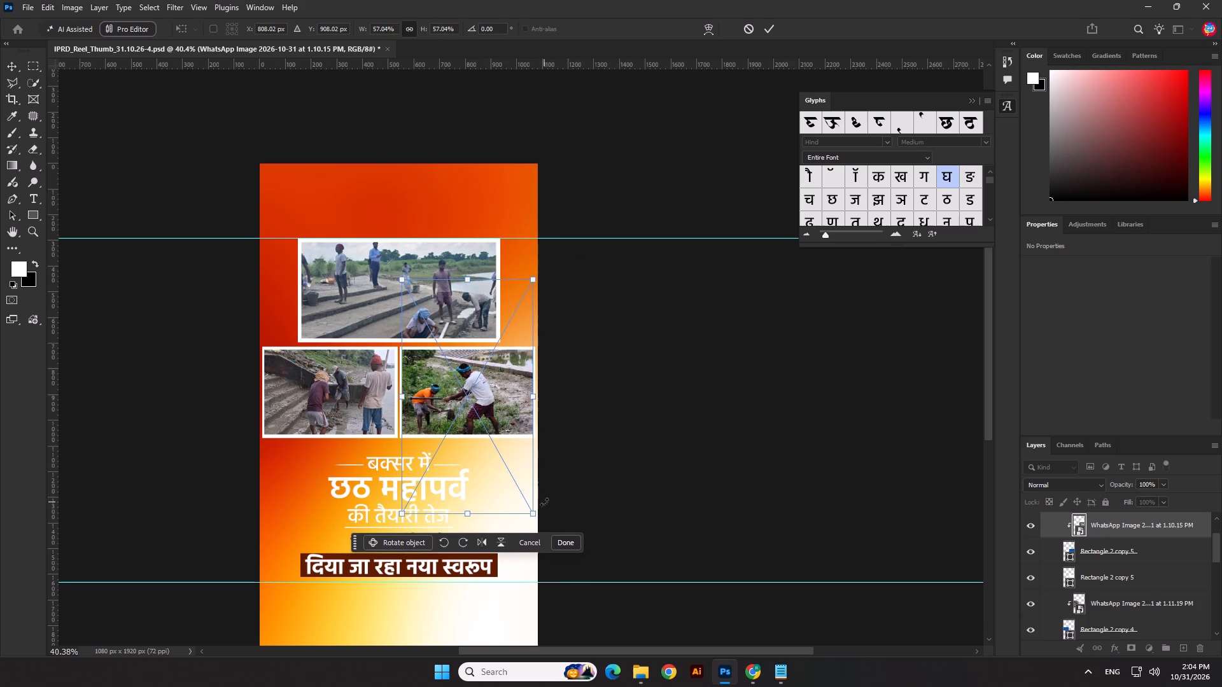
key("Down")
key("Return")
left_click(680, 423)
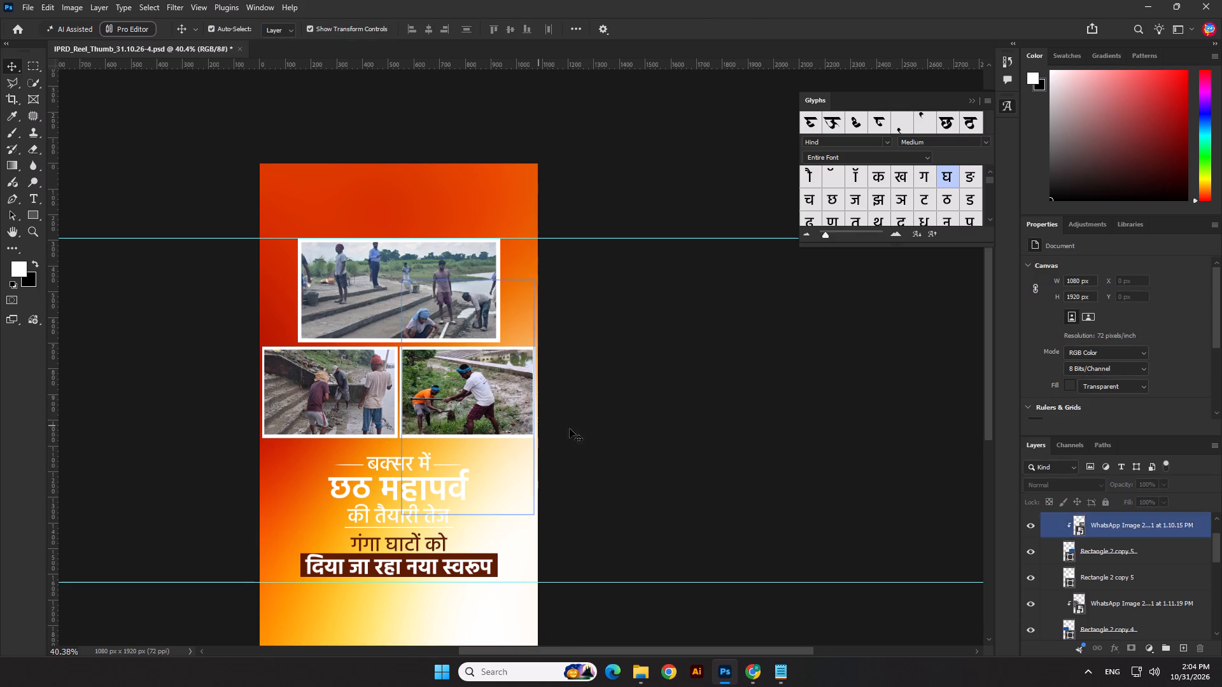
scroll(570, 429, "down", 2)
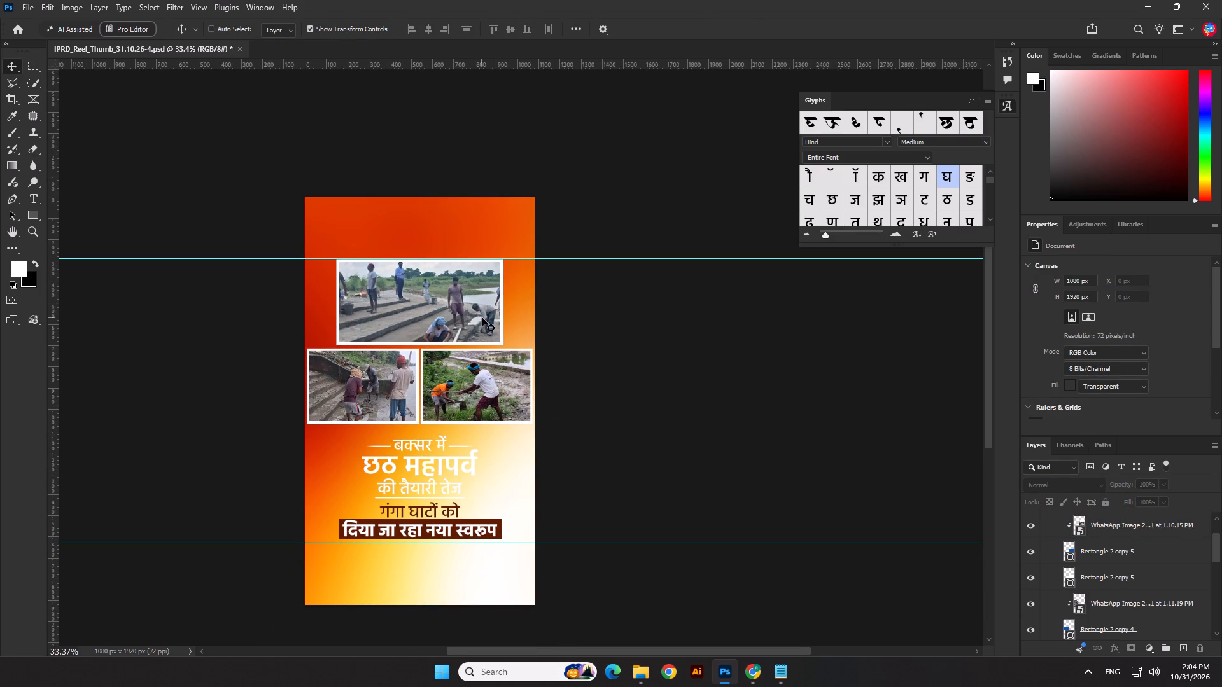
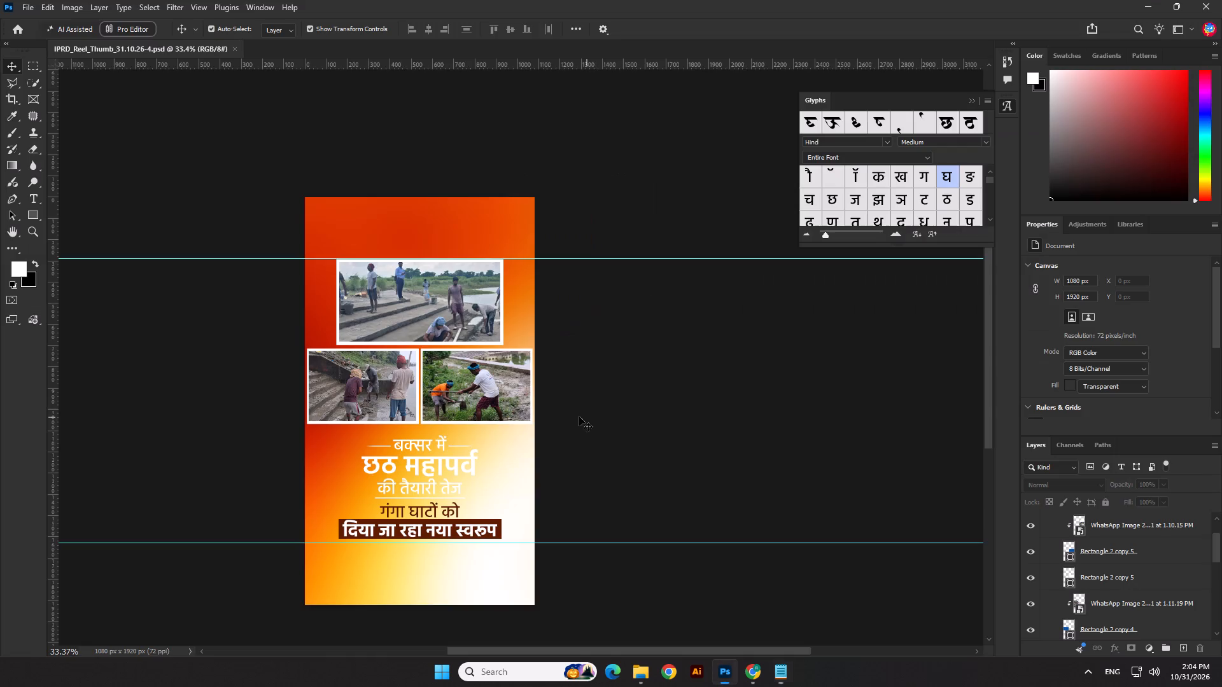
Delete the "बक्सर में" text line above the "छठ महापर्व" headline.
left_click(433, 443)
key("Delete")
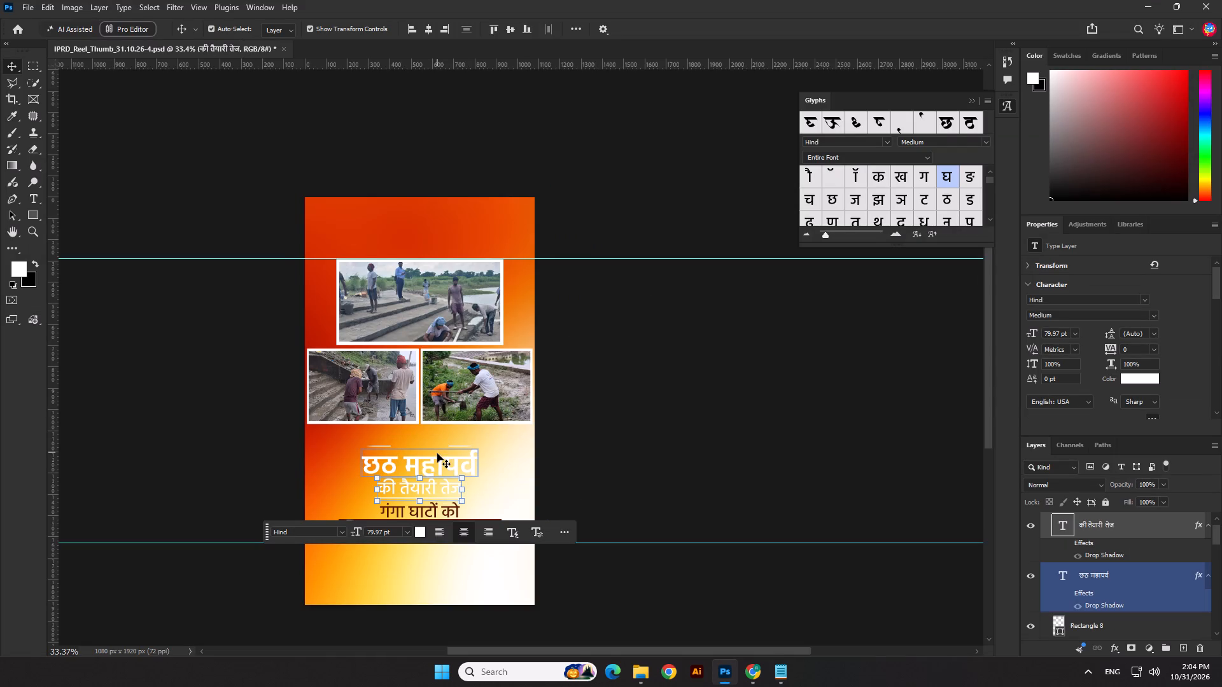
Move the thin white Rectangle 7 line from above the headline to about X -370 px, Y 1468 px, beside "गंगा घाटों को".
scroll(451, 446, "up", 6)
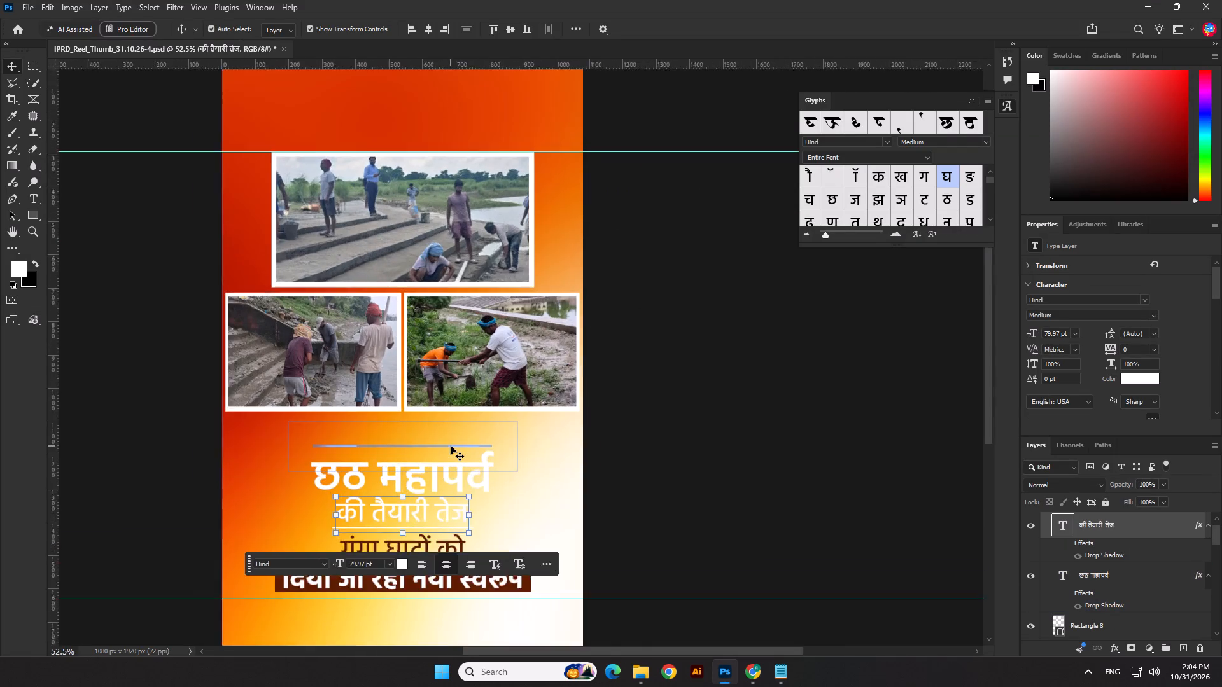
scroll(451, 446, "up", 2)
left_click_drag(451, 446, 636, 525)
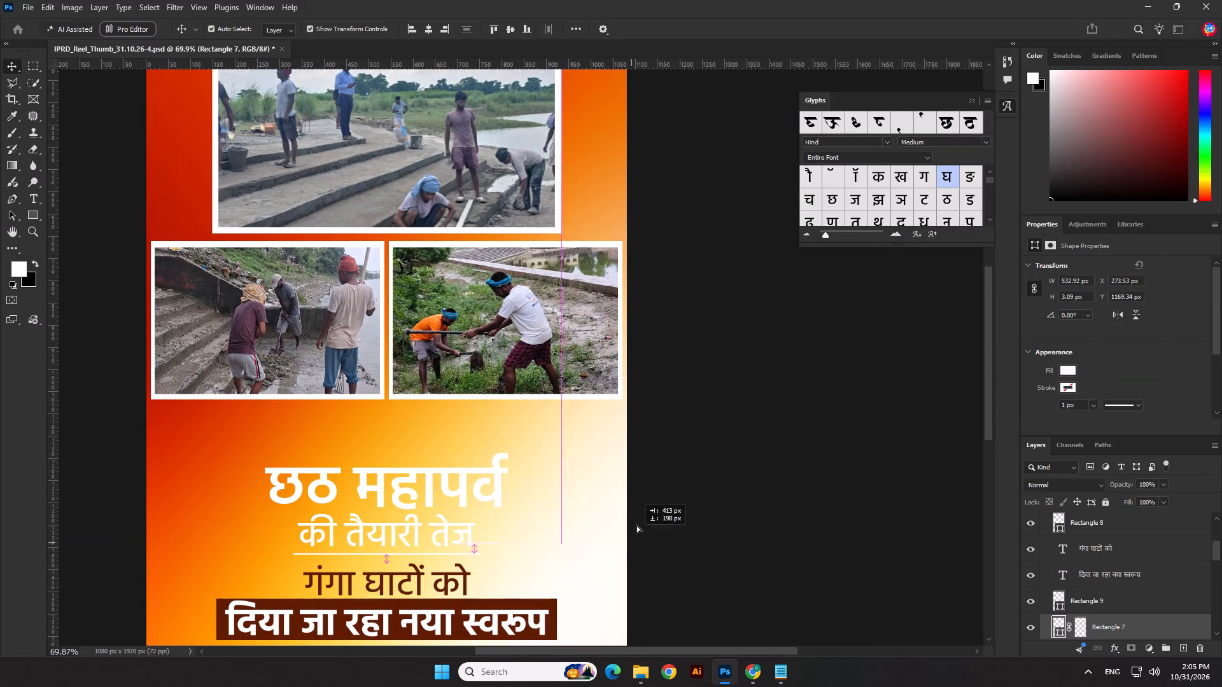
left_click_drag(636, 525, 442, 600)
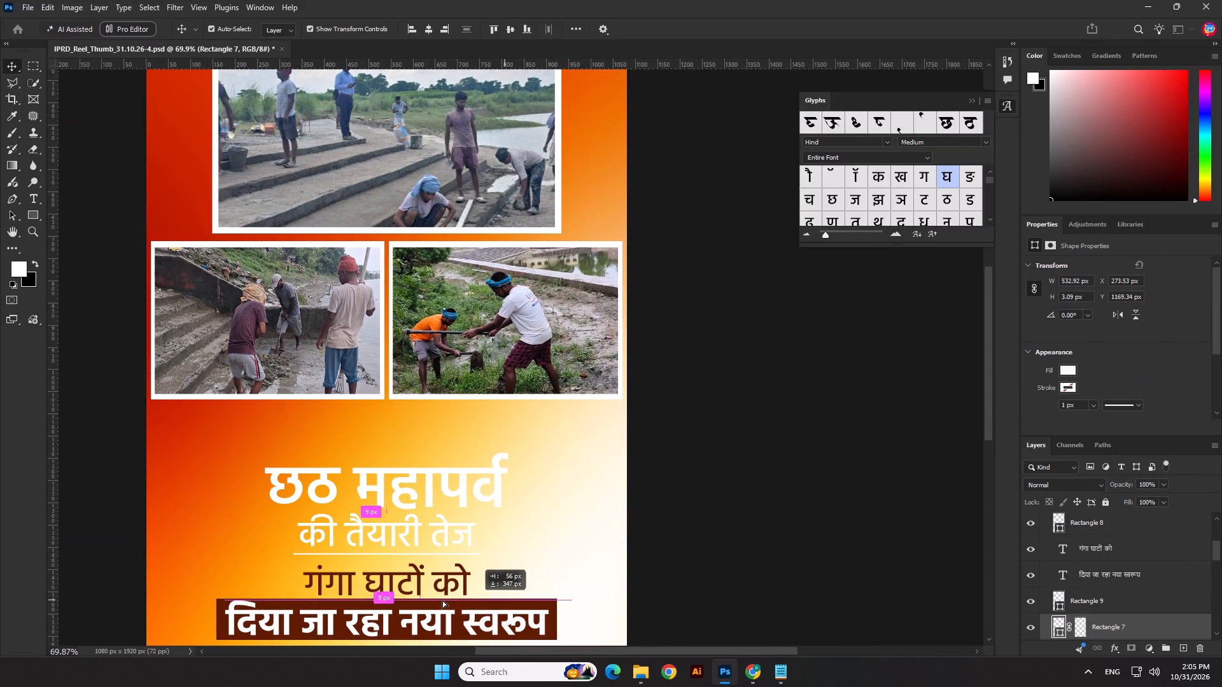
left_click_drag(442, 600, 167, 578)
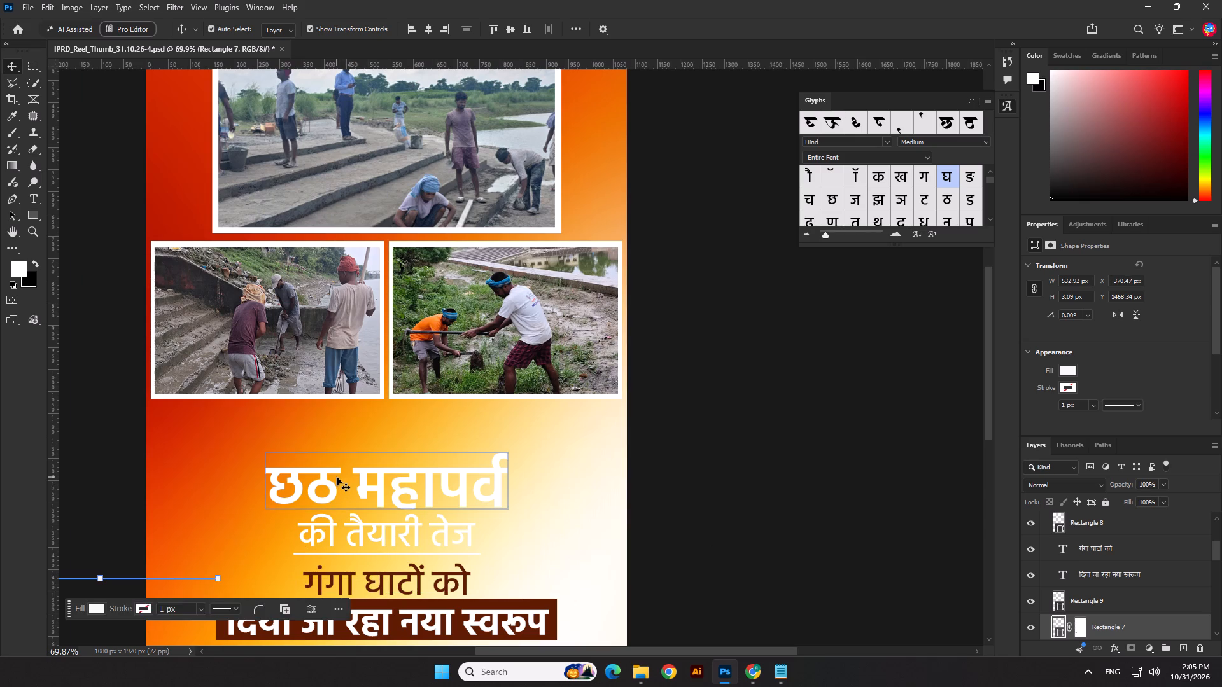
Move the "छठ महापर्व" headline up to just beneath the two lower photos and replace its text with "महापर्व छठ".
left_click_drag(336, 477, 340, 426)
double_click(336, 442)
key("ctrl+v")
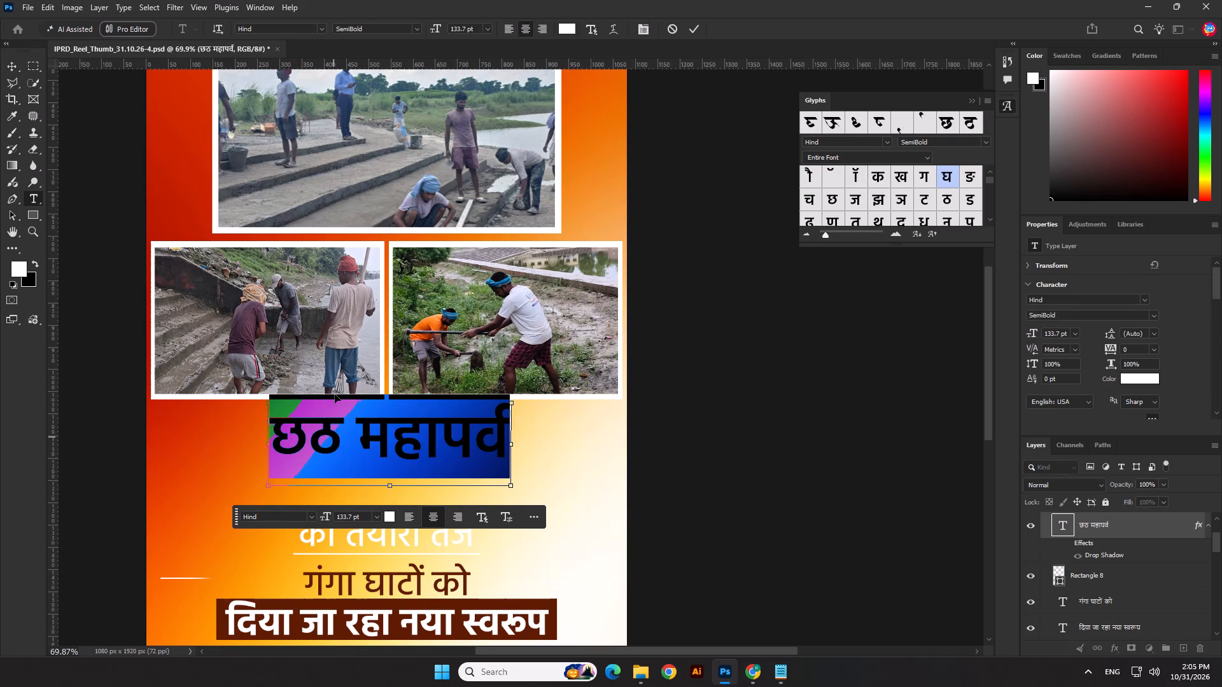
key("ctrl+a")
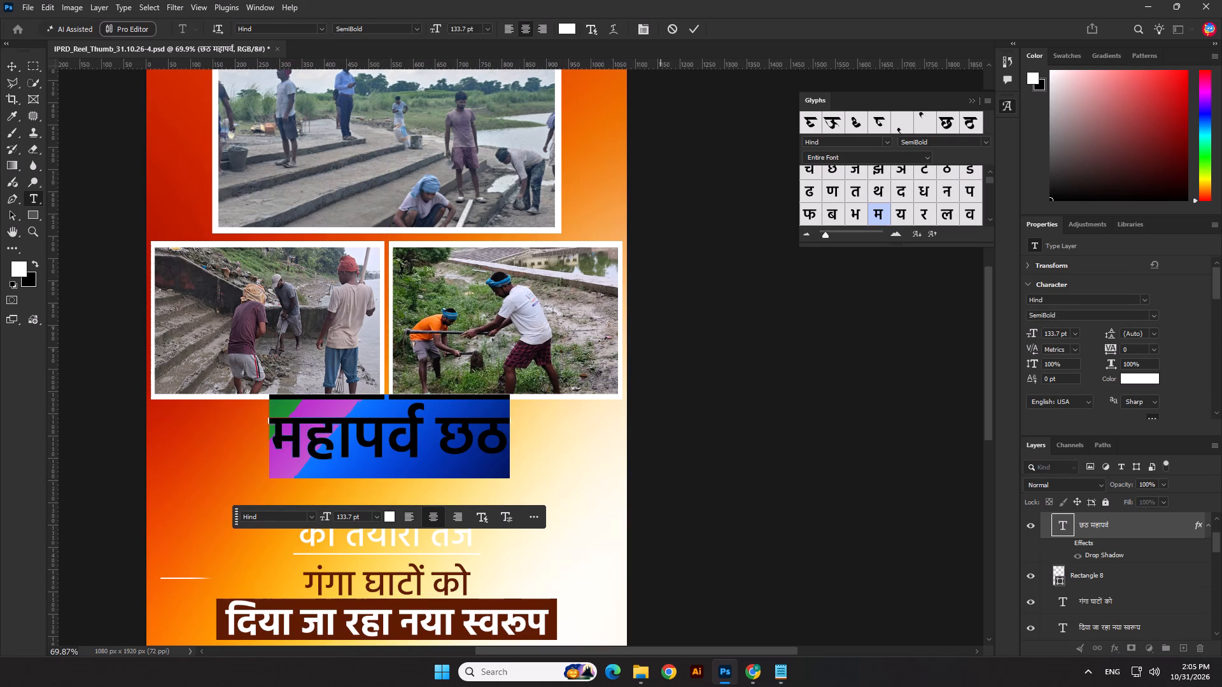
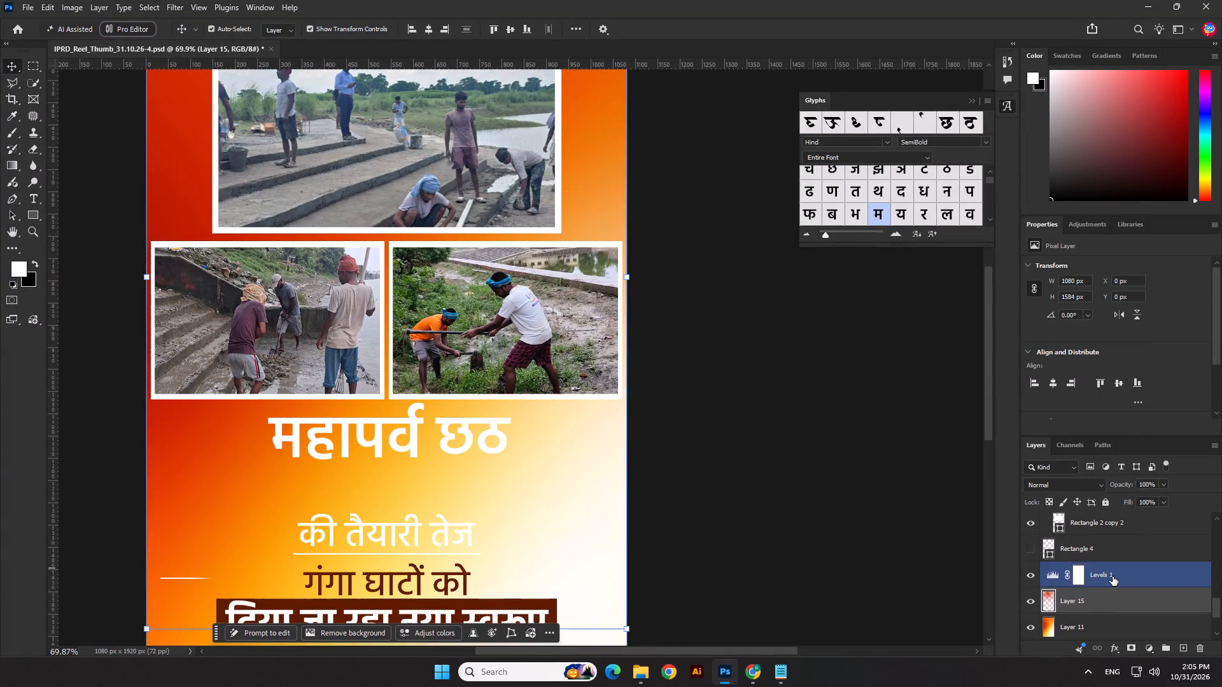
Delete the Levels 1 adjustment layer above the Layer 15 background.
left_click(1113, 576)
key("Delete")
key("Delete")
Paste the copied yellow-orange background above Layer 15 and scale it to about 1406 × 1973 px at Y -44 px, covering the canvas.
key("ctrl+v")
scroll(515, 422, "down", 3)
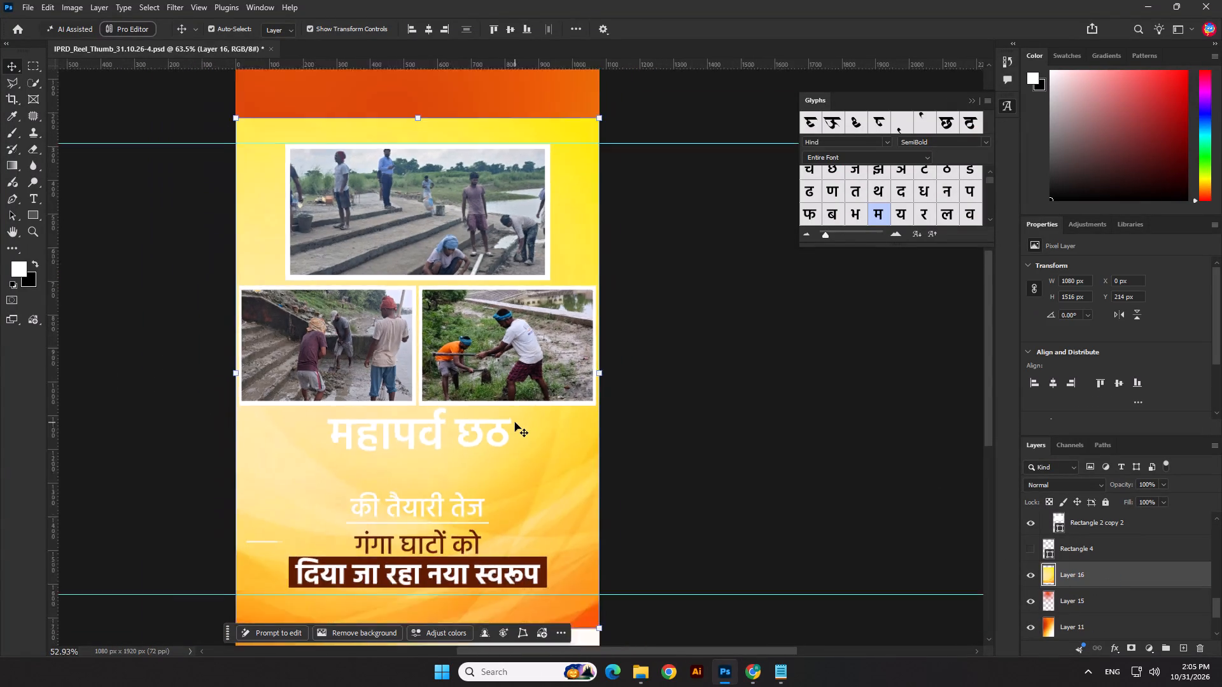
scroll(515, 422, "down", 7)
left_click_drag(467, 264, 468, 216)
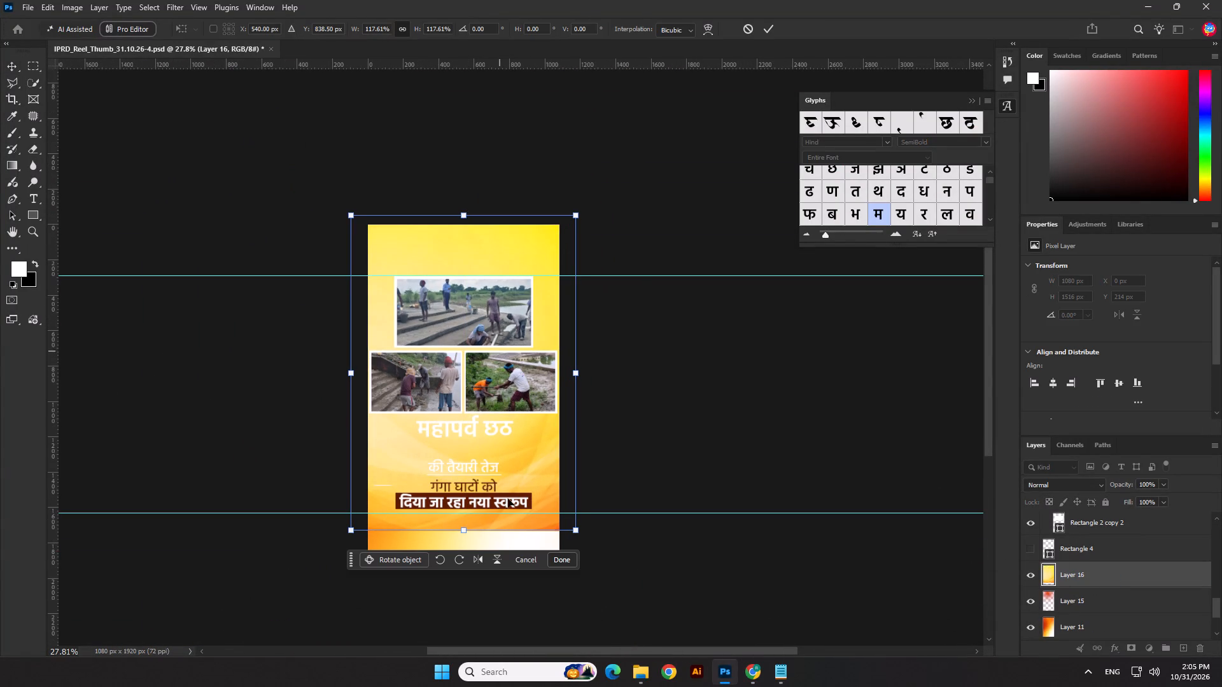
left_click_drag(465, 534, 462, 576)
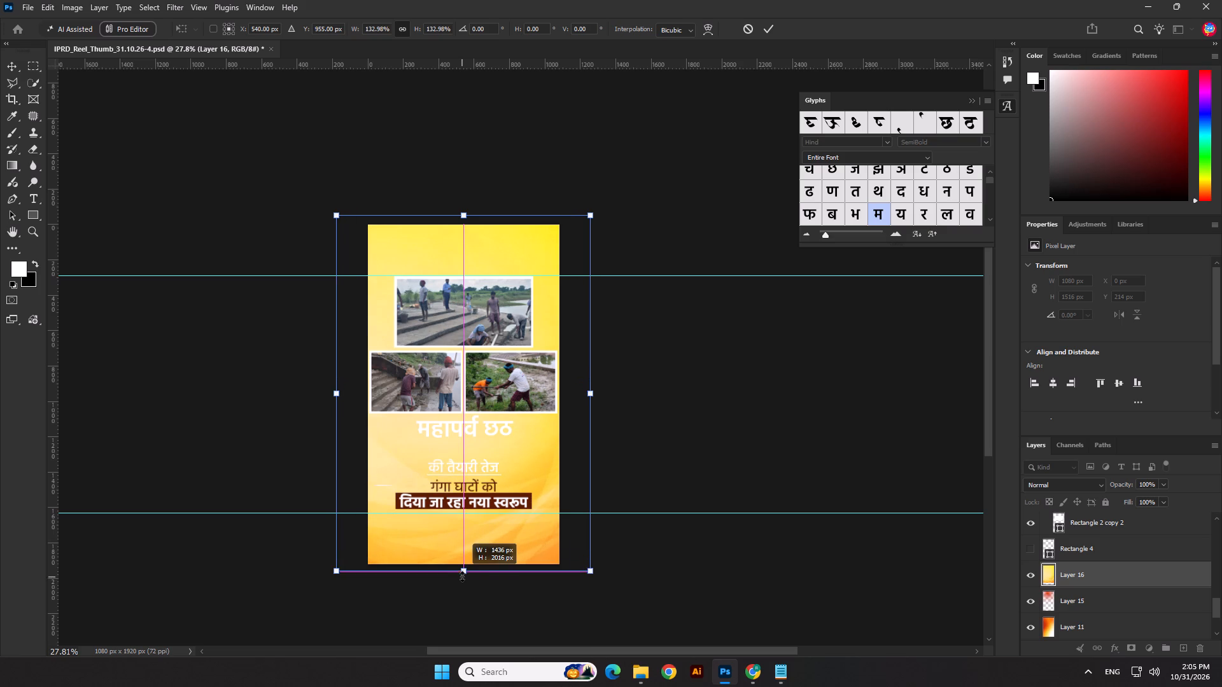
left_click_drag(462, 576, 474, 571)
key("Return")
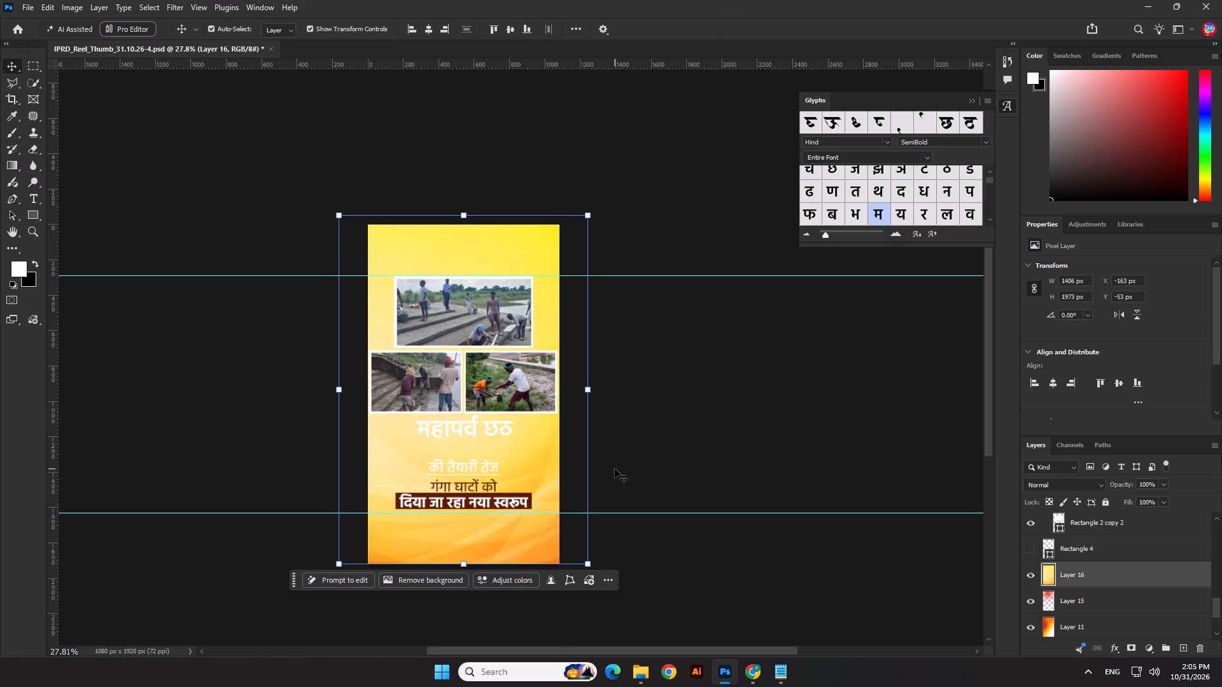
key("Down")
key("Down")
key("Down")
key("Return")
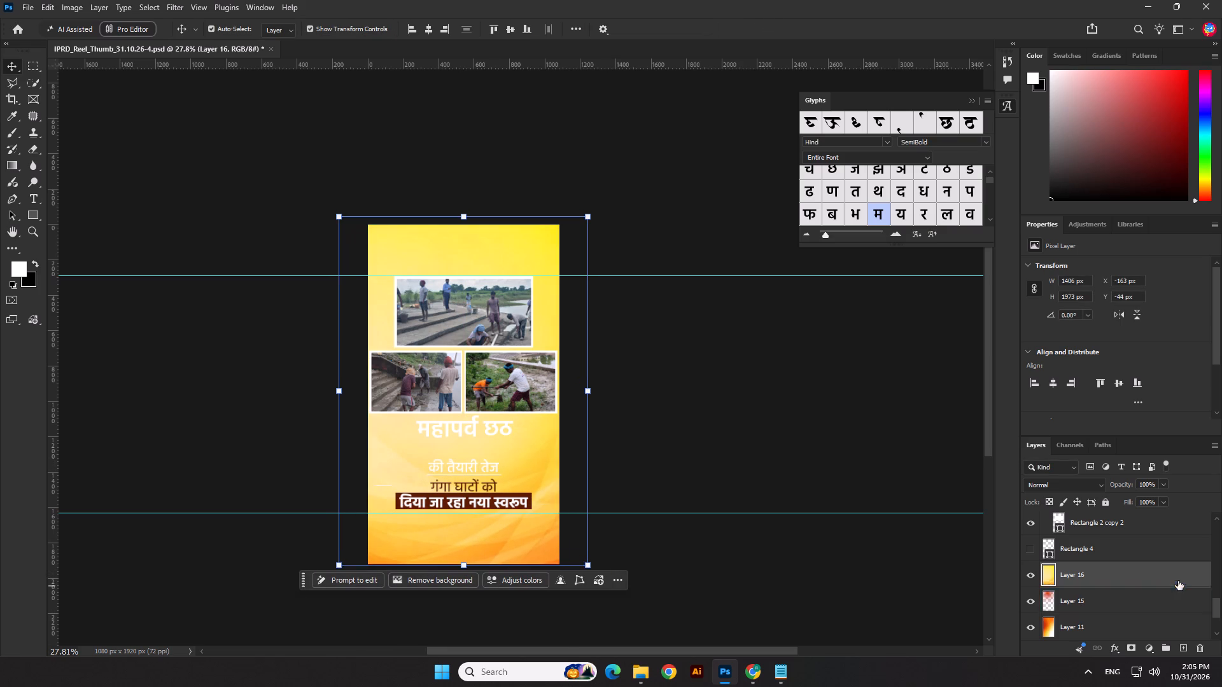
Duplicate the yellow-orange background layer and flip the copy vertically.
left_click_drag(1178, 581, 1182, 652)
key("ctrl+t")
right_click(548, 456)
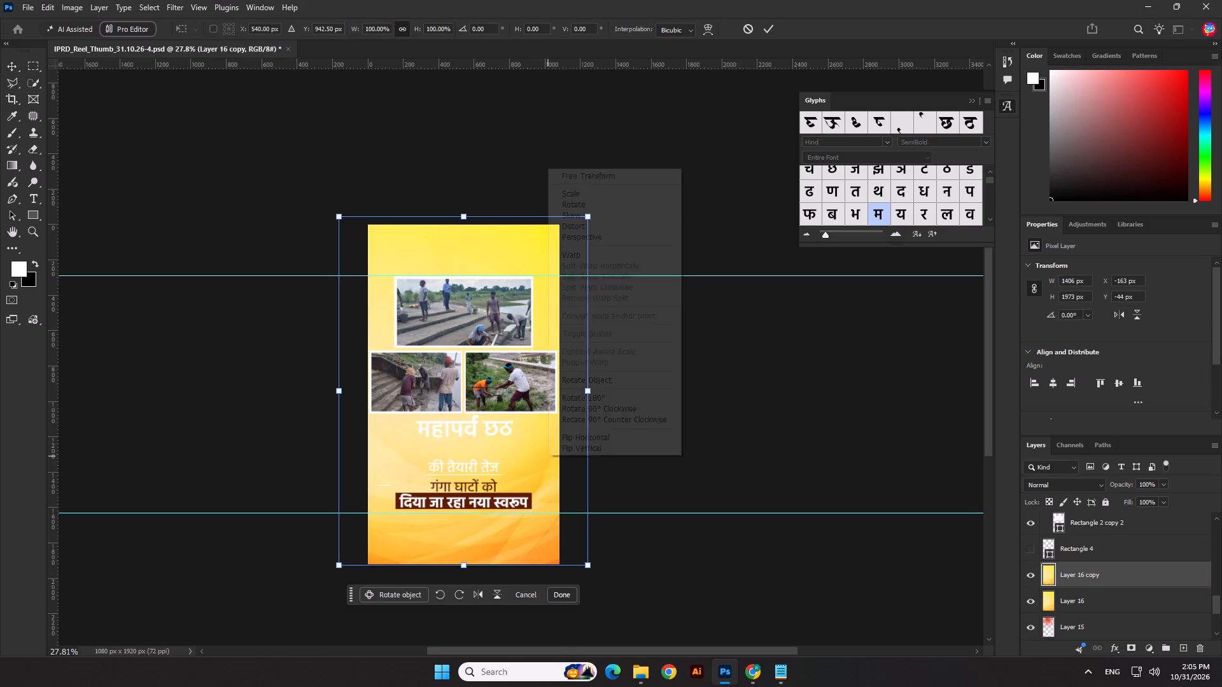
left_click(601, 450)
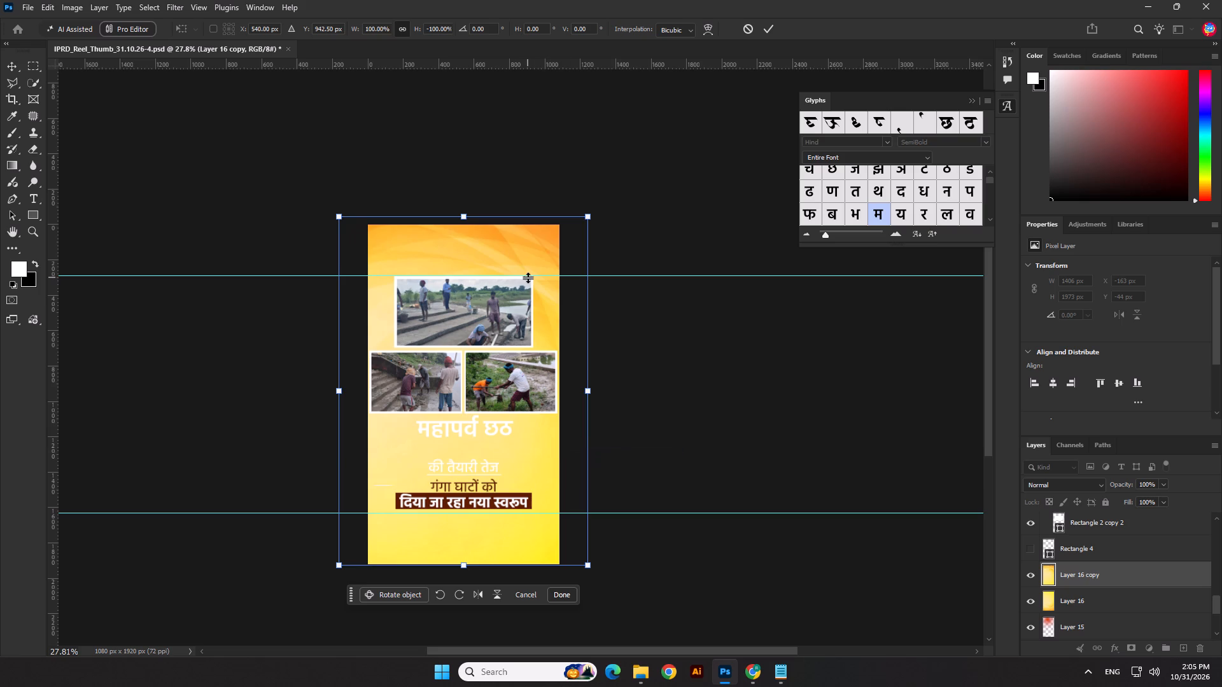
key("Return")
Mask the flipped background copy with a vertical black-to-white gradient that fades it out towards the canvas bottom.
left_click(1128, 648)
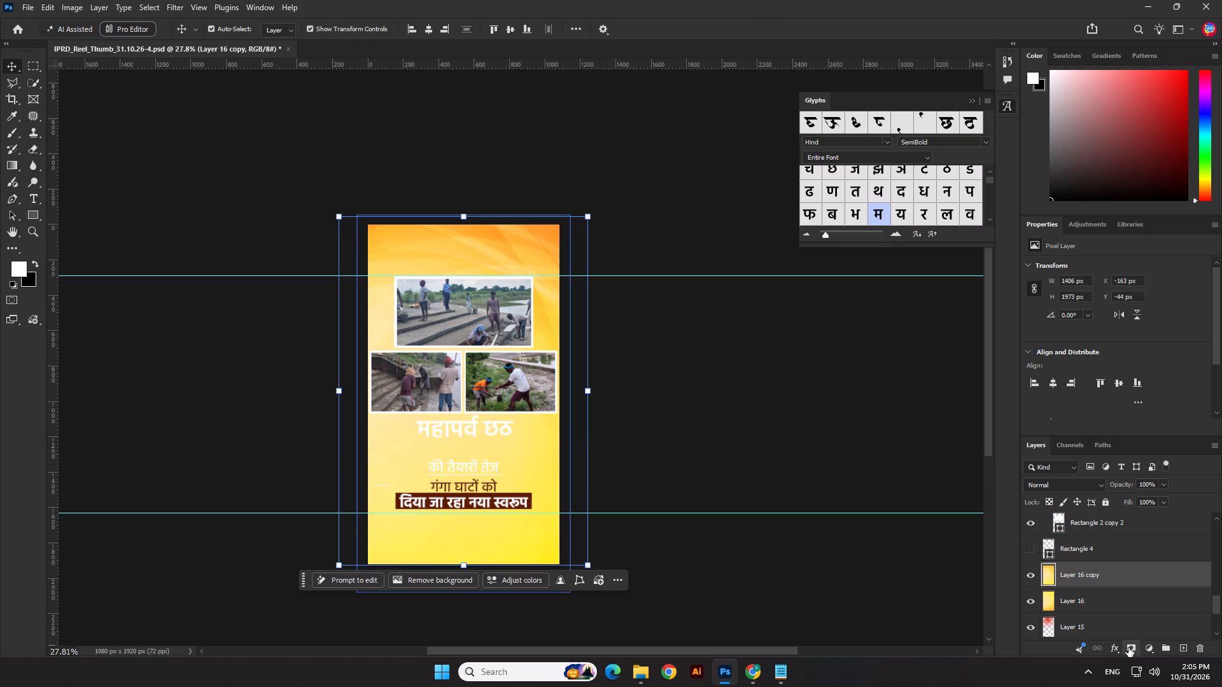
left_click(11, 162)
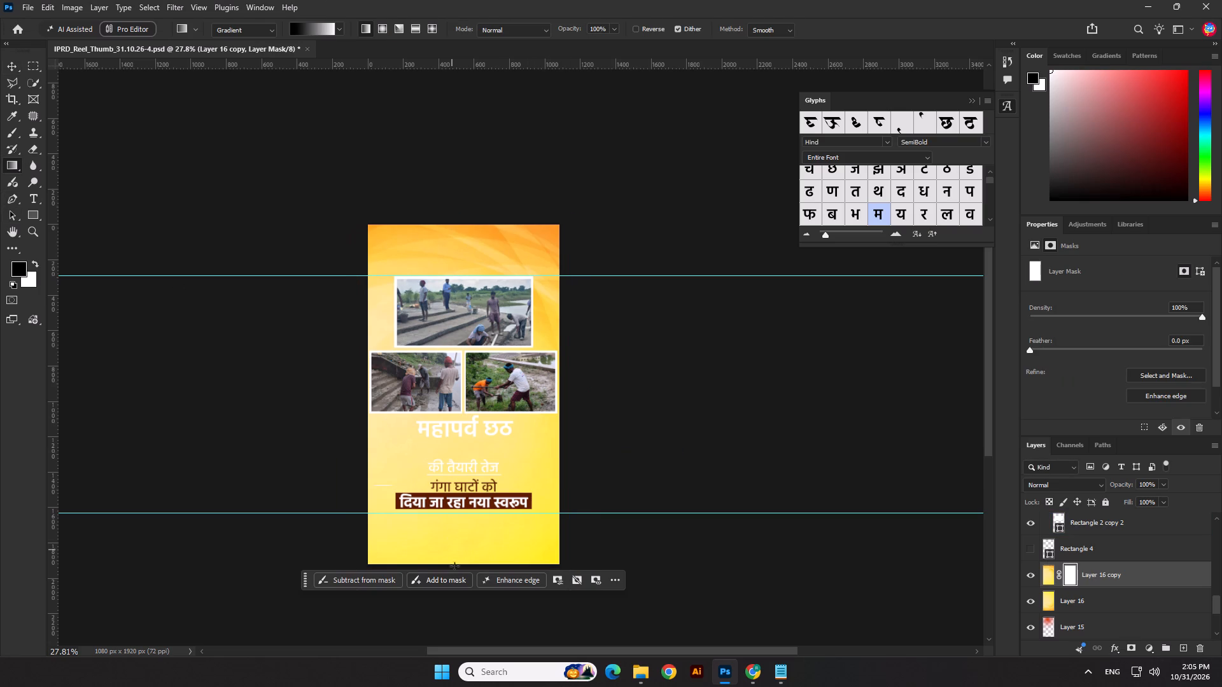
left_click_drag(461, 564, 461, 324)
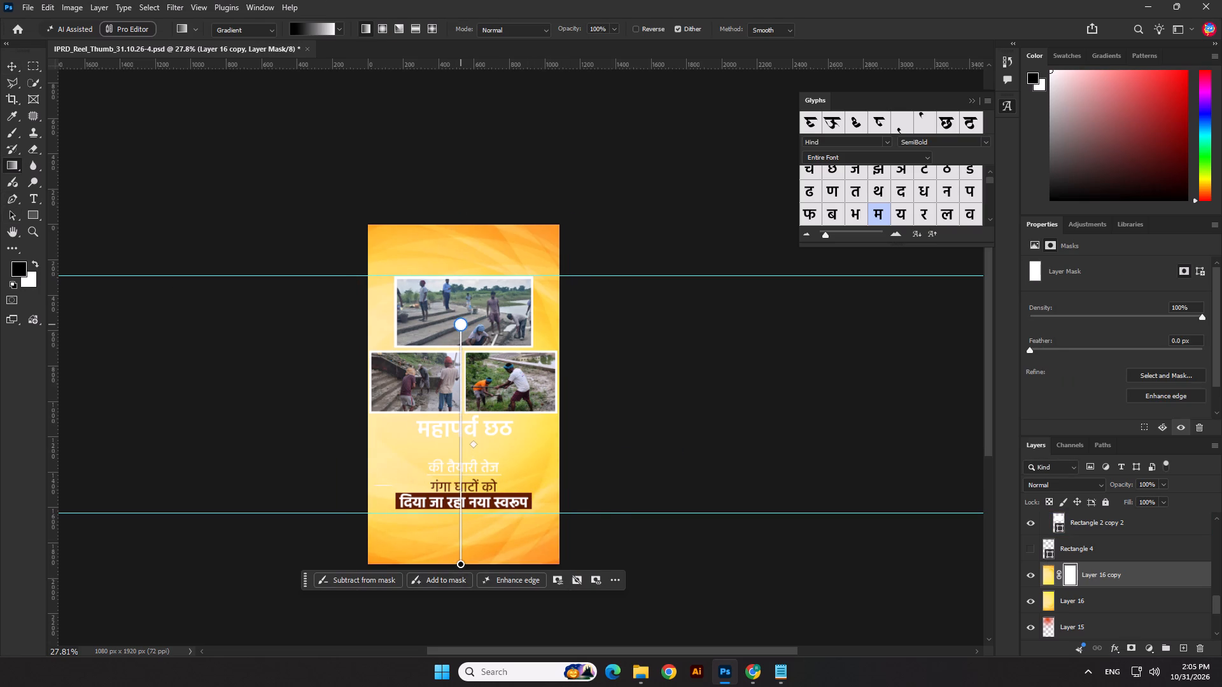
left_click_drag(461, 324, 461, 319)
left_click(13, 68)
left_click(40, 116)
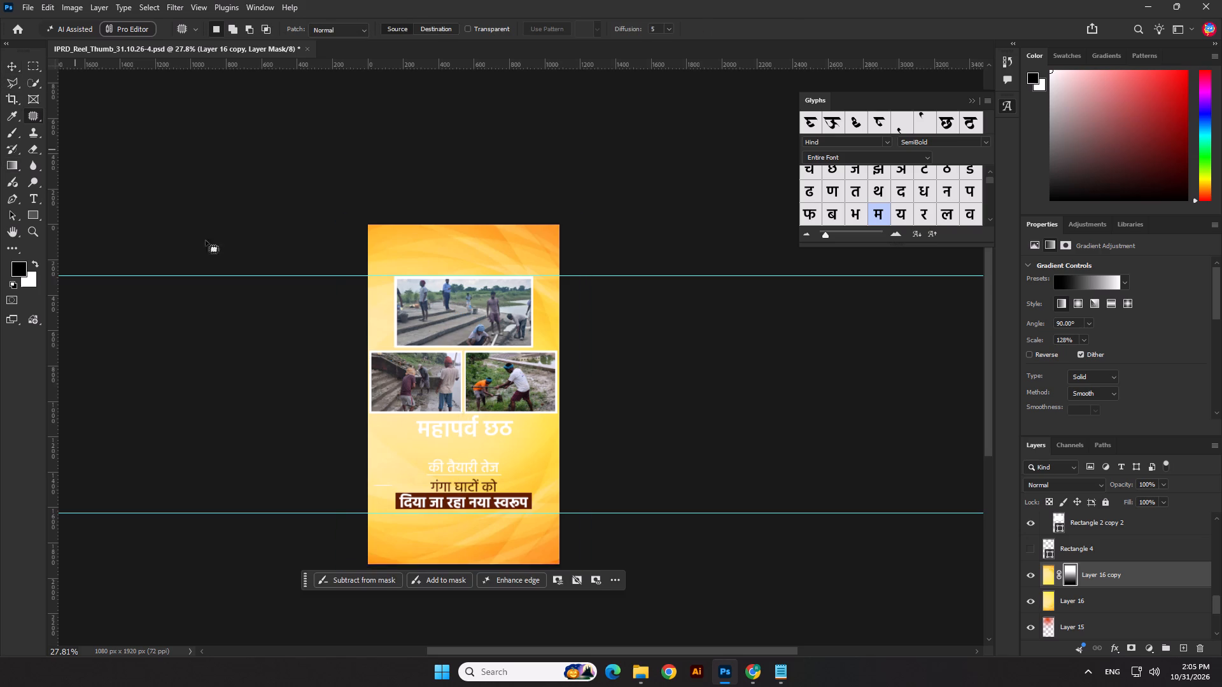
scroll(458, 415, "up", 5)
left_click(14, 62)
left_click(102, 314)
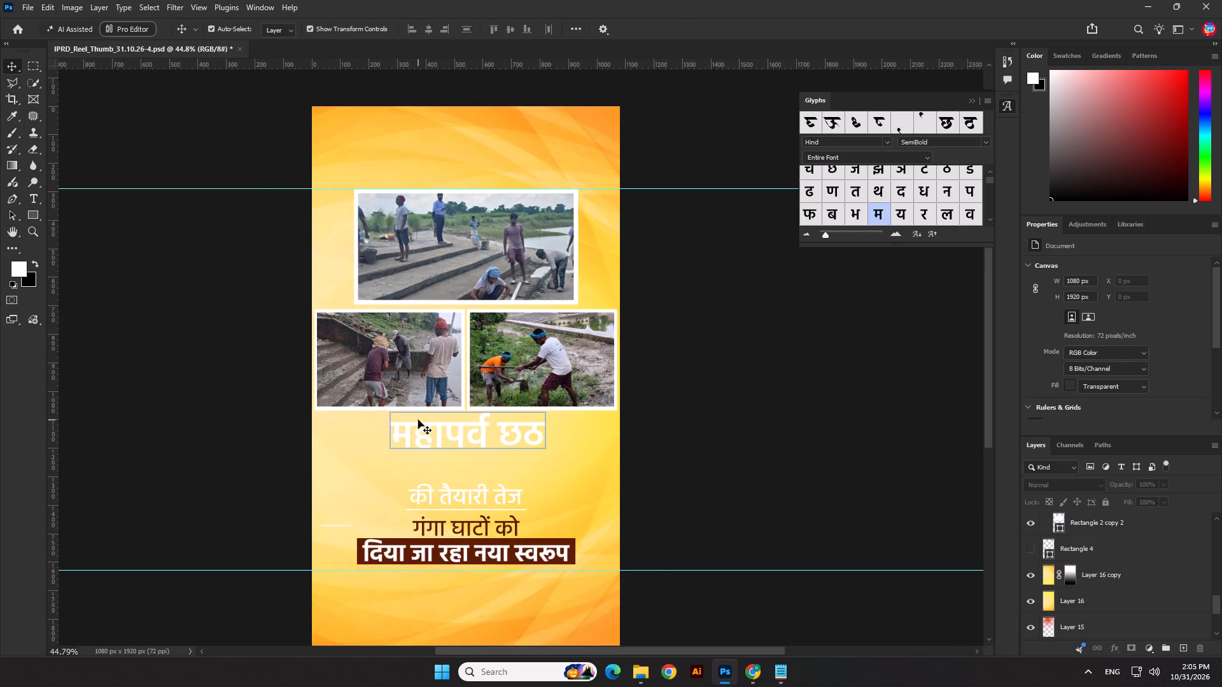
Recolour the "महापर्व छठ" headline dark brown #632300 and set its font weight to Bold.
left_click(428, 433)
left_click(1134, 381)
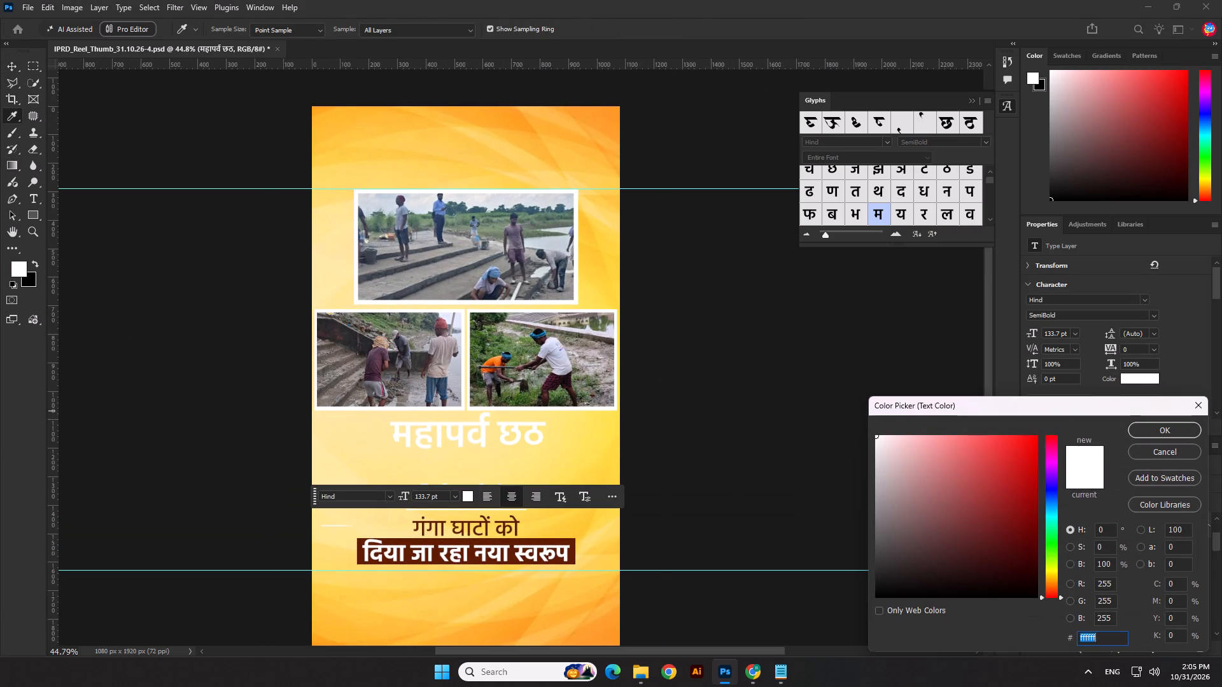
left_click(1053, 588)
left_click(1037, 534)
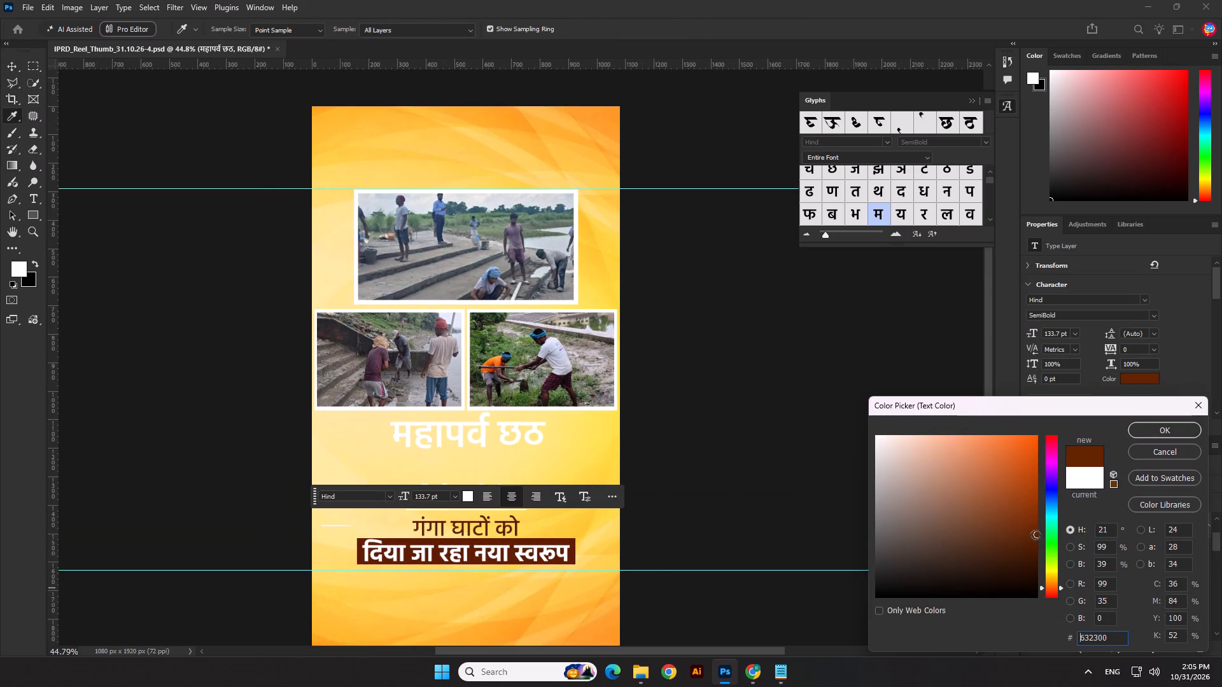
left_click(1152, 430)
left_click(1155, 313)
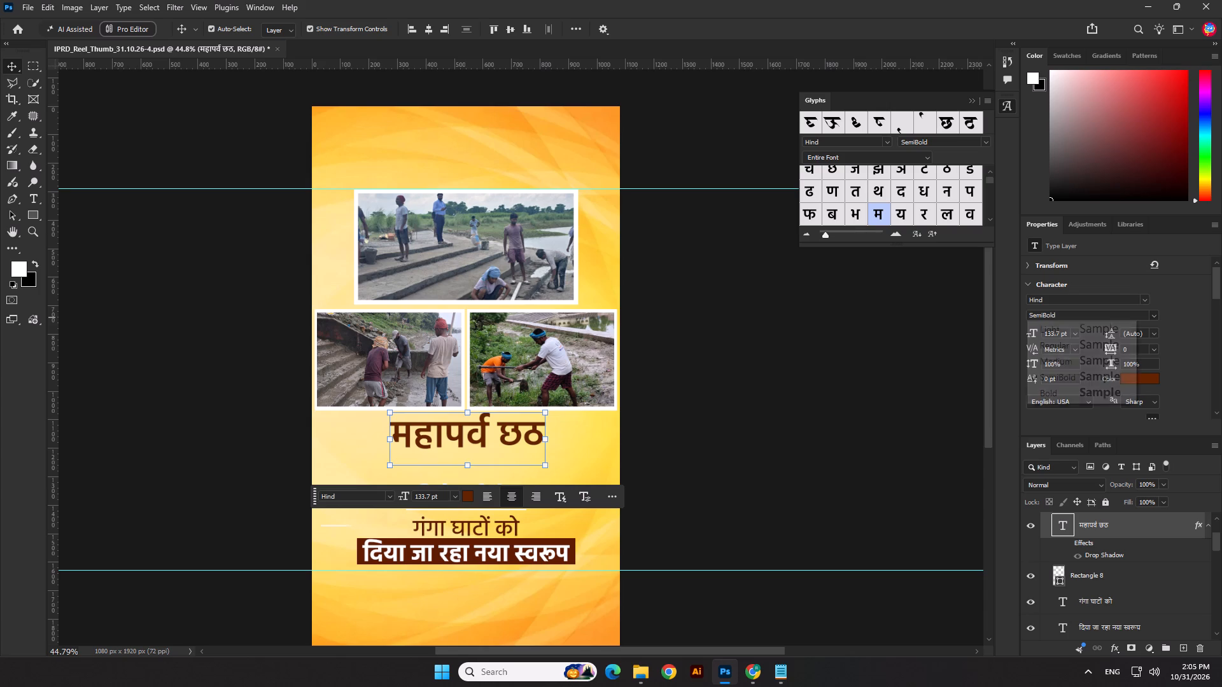
left_click(1083, 388)
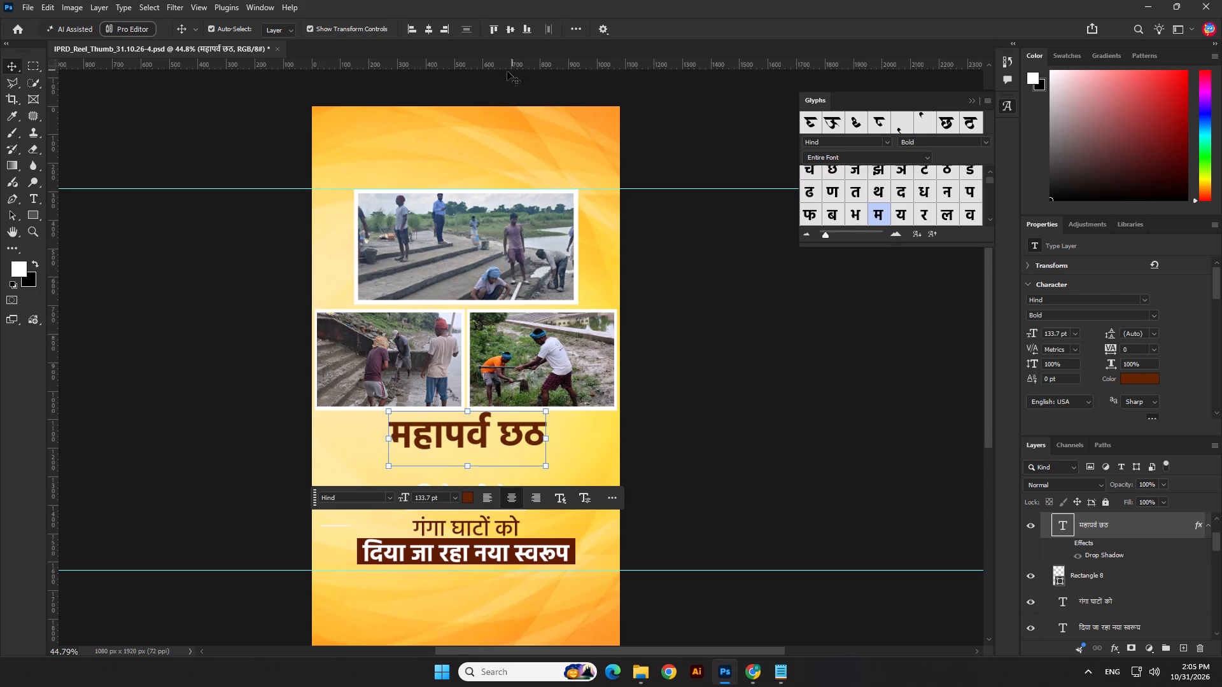
Enlarge the "महापर्व छठ" headline to about 161.4 pt, lower it slightly beneath the photos and centre it horizontally.
key("shift+Down")
left_click(13, 64)
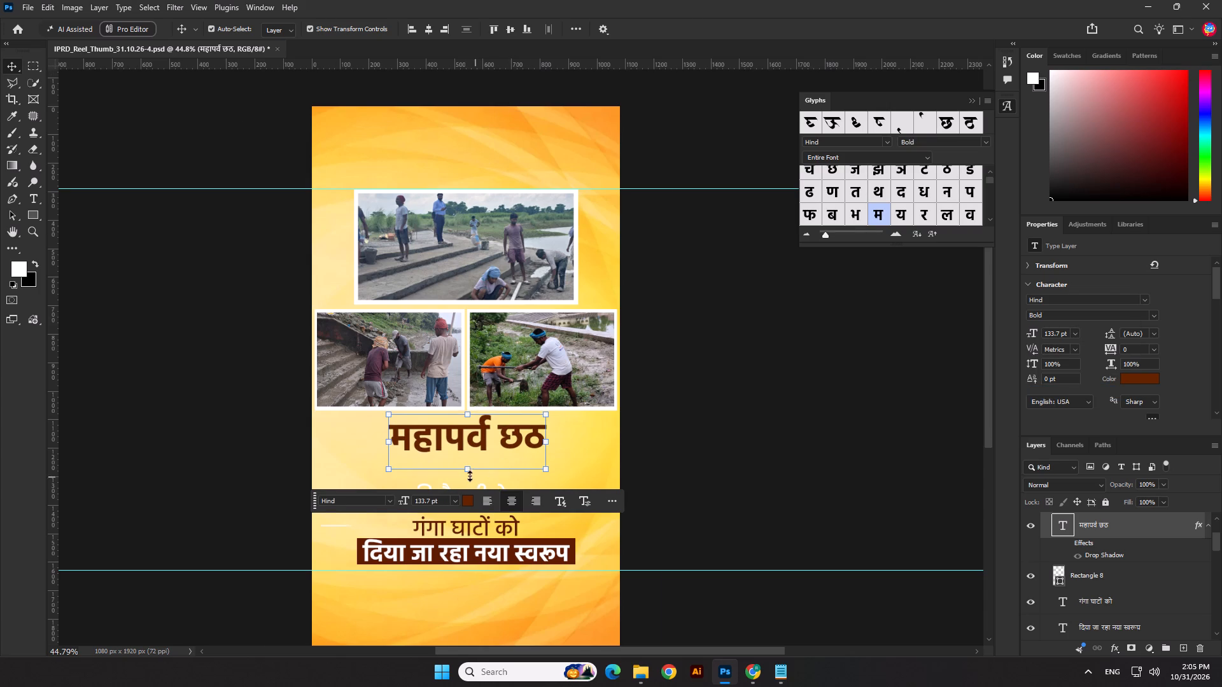
left_click_drag(468, 476, 468, 485)
key("shift+Down")
key("shift+Down")
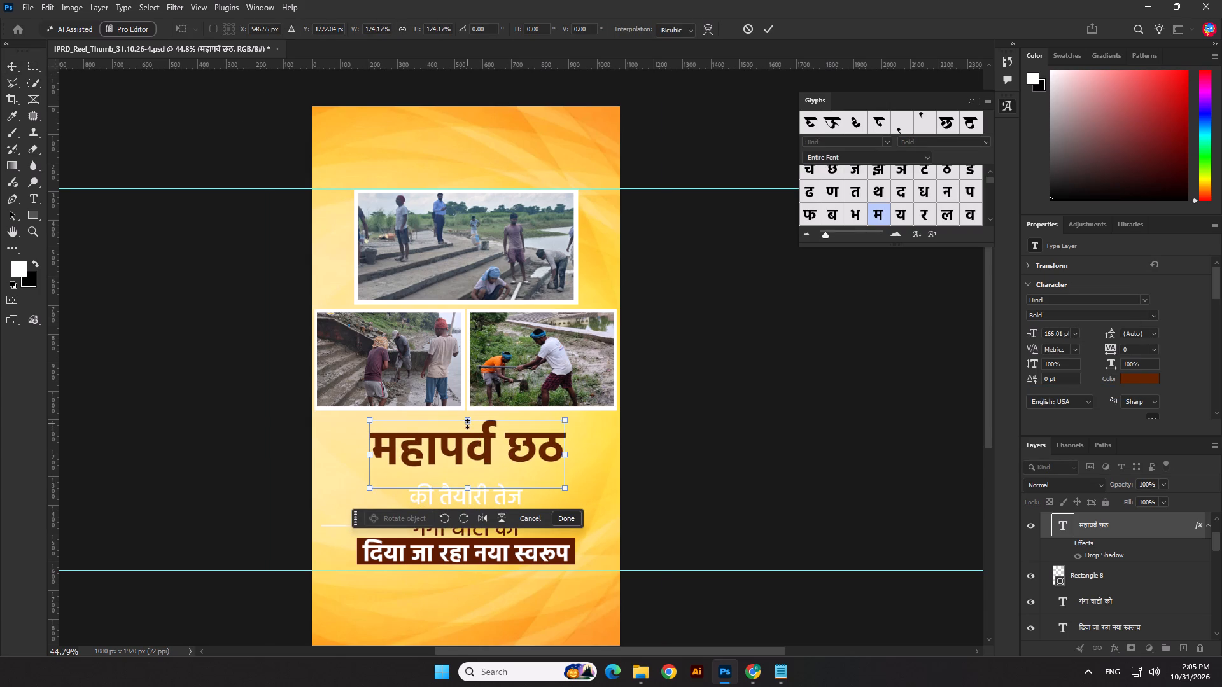
left_click(467, 424)
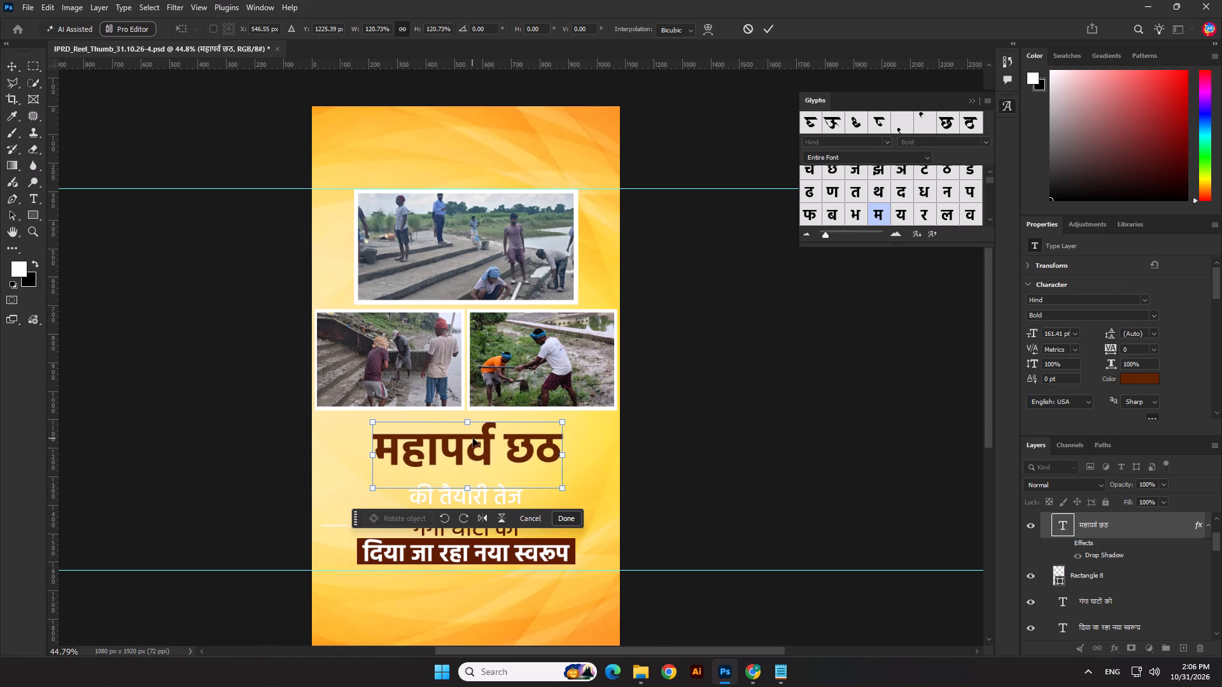
left_click(767, 26)
left_click(429, 25)
left_click(746, 316)
Add a Drop Shadow to the Image group of photos with 30% opacity, 83° angle, 9 px distance and 7 px size.
scroll(595, 272, "up", 4)
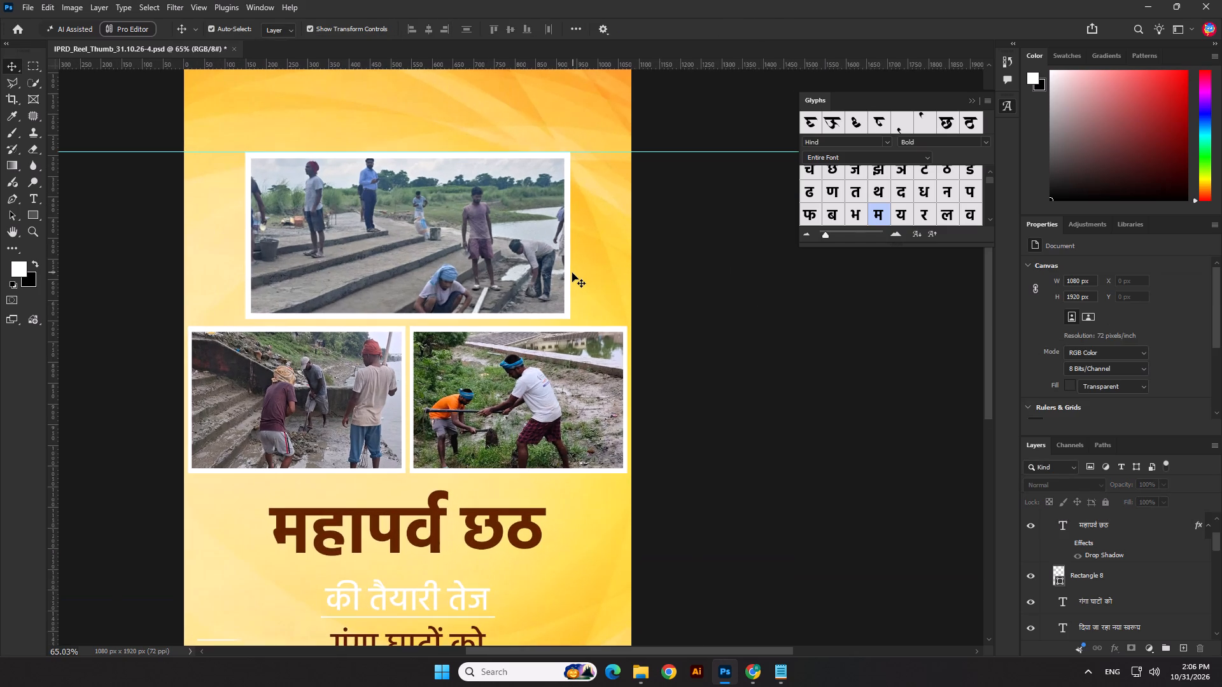
left_click(566, 274)
scroll(1079, 538, "up", 11)
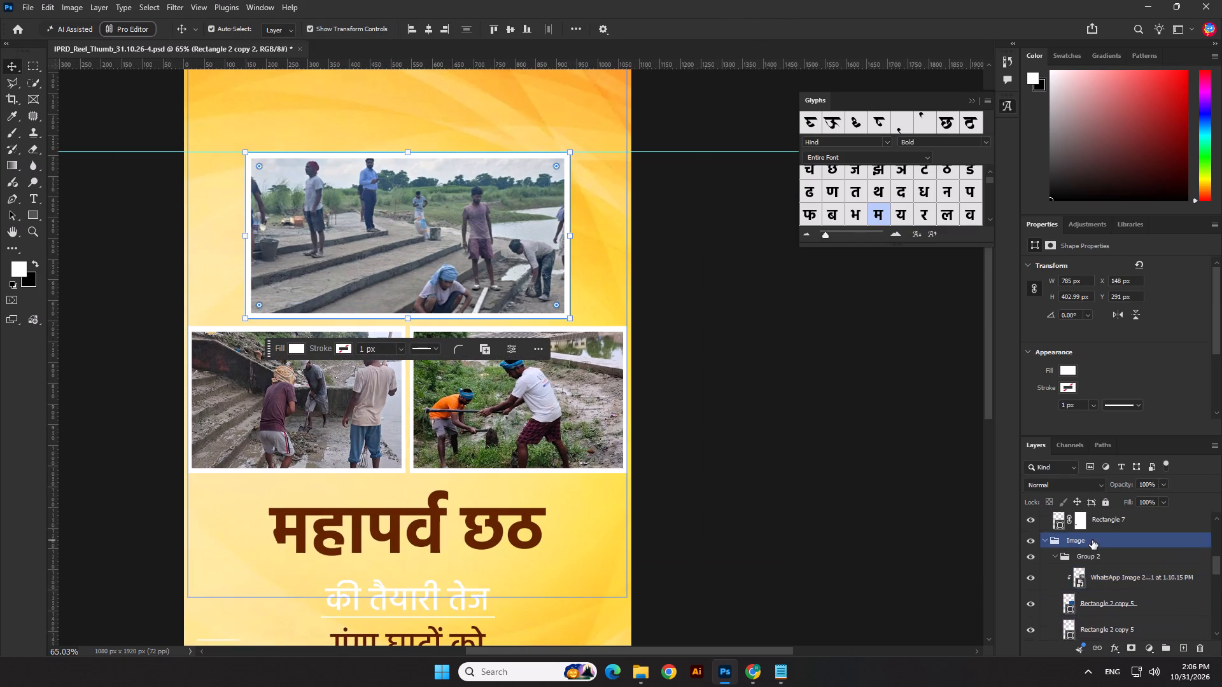
scroll(1092, 540, "up", 1)
left_click(1097, 572)
left_click(1047, 574)
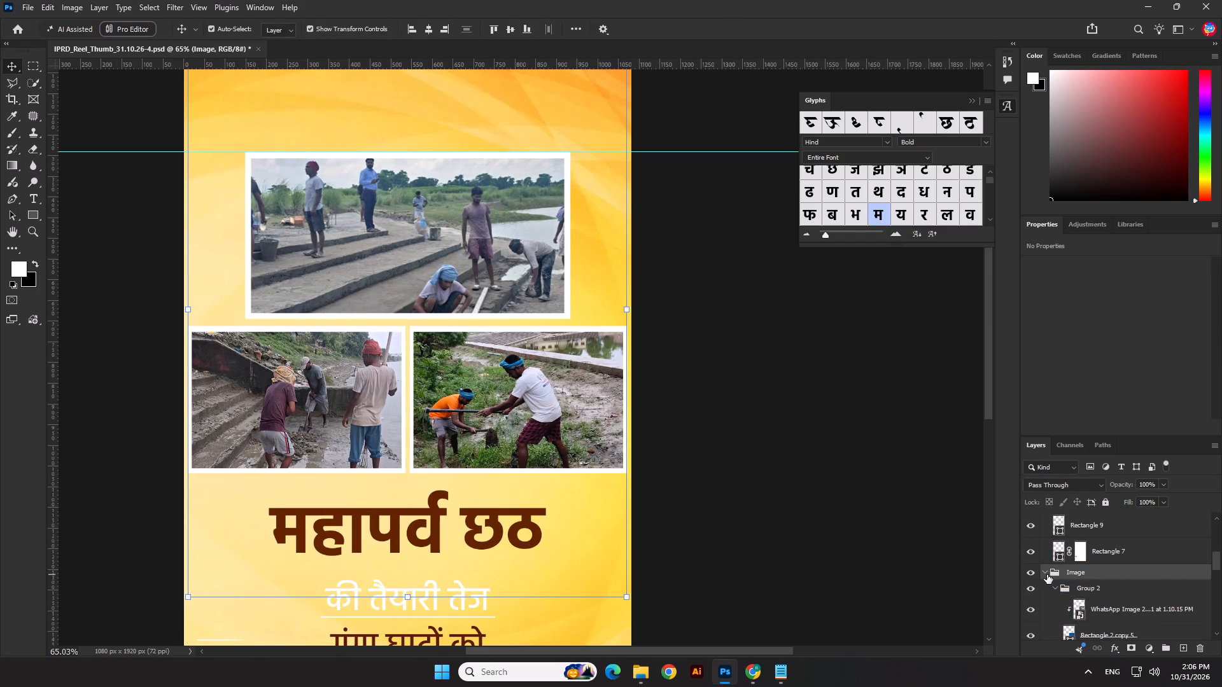
double_click(1160, 574)
left_click(801, 542)
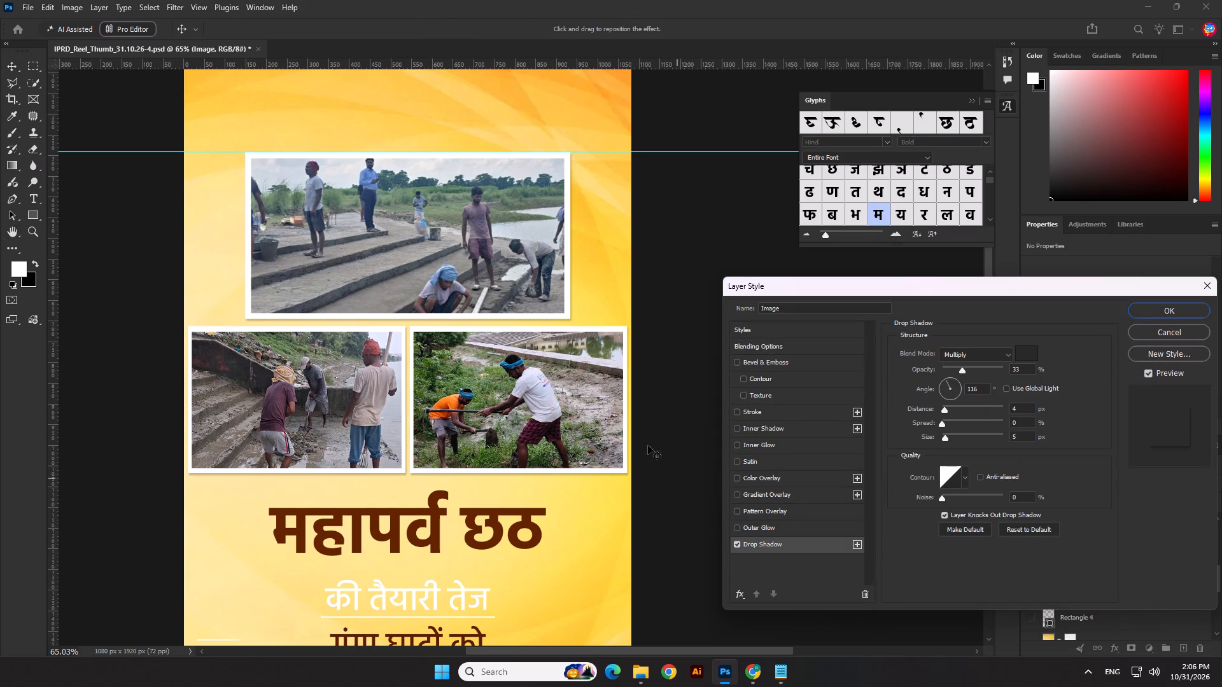
left_click(624, 424)
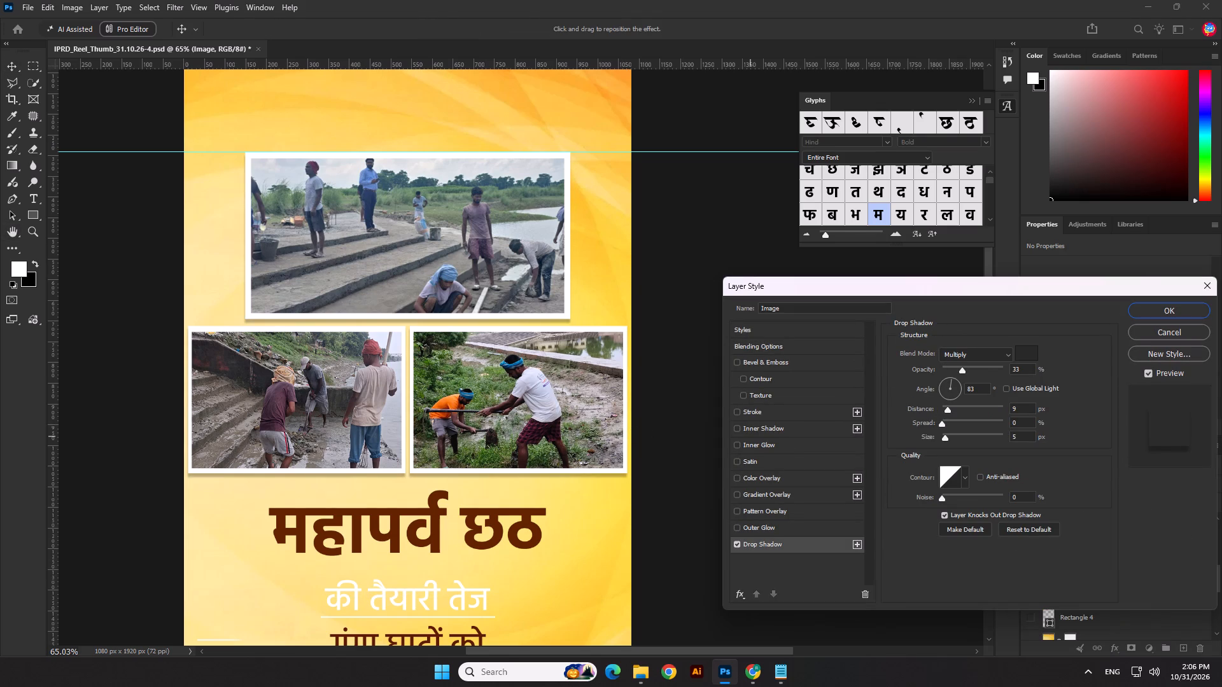
left_click(947, 438)
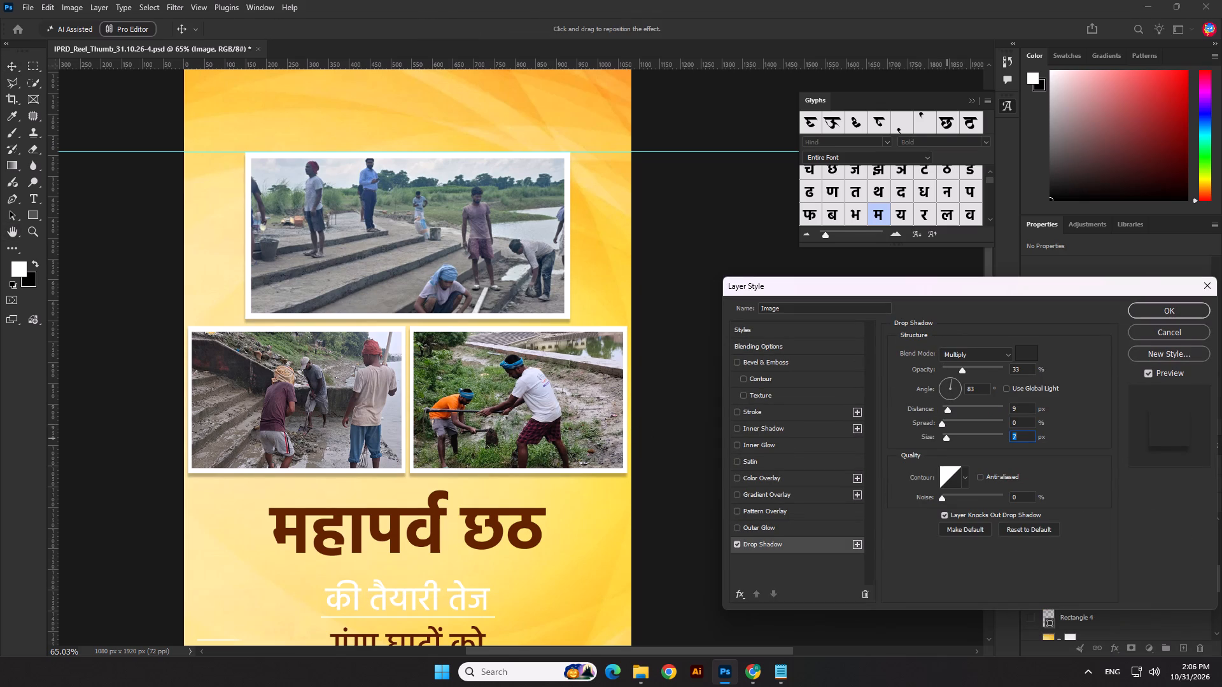
left_click(947, 439)
left_click_drag(1020, 370, 998, 372)
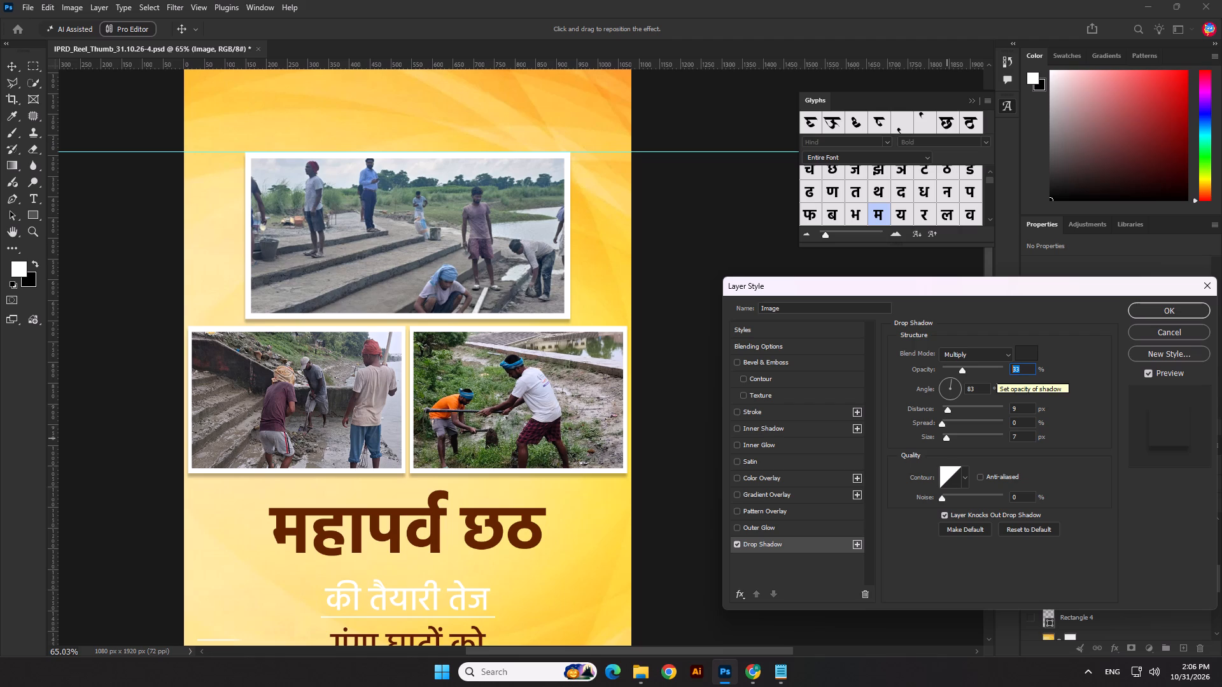
type("30")
key("Return")
left_click(812, 436)
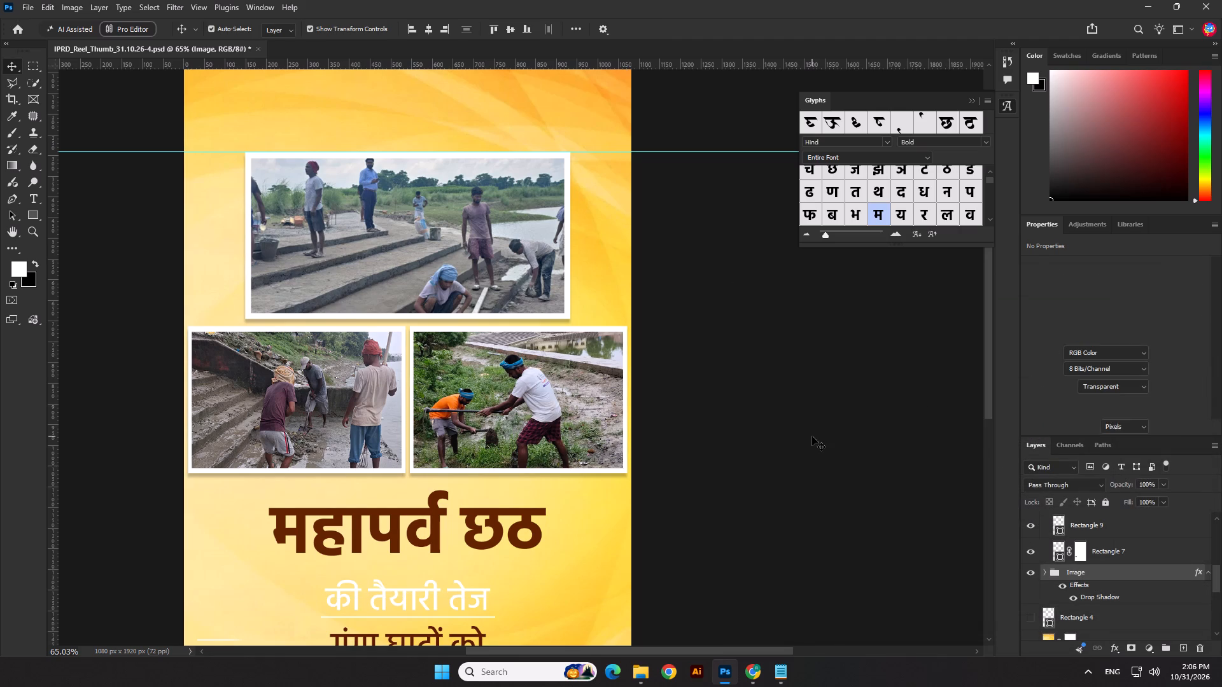
Copy "को लेकर" from the last thumbnail line in Notepad and replace the "की तैयारी तेज" text in Photoshop with it.
scroll(813, 397, "down", 9)
scroll(508, 456, "up", 2)
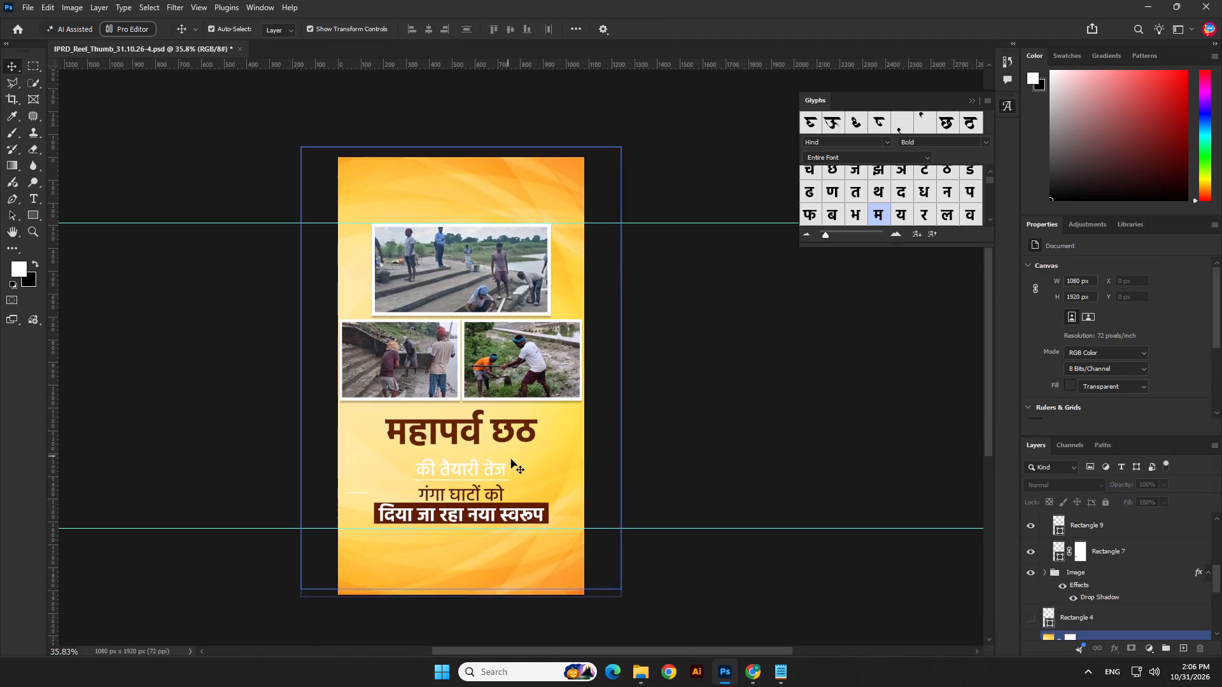
scroll(511, 459, "up", 2)
key("alt+Tab")
key("alt+Tab")
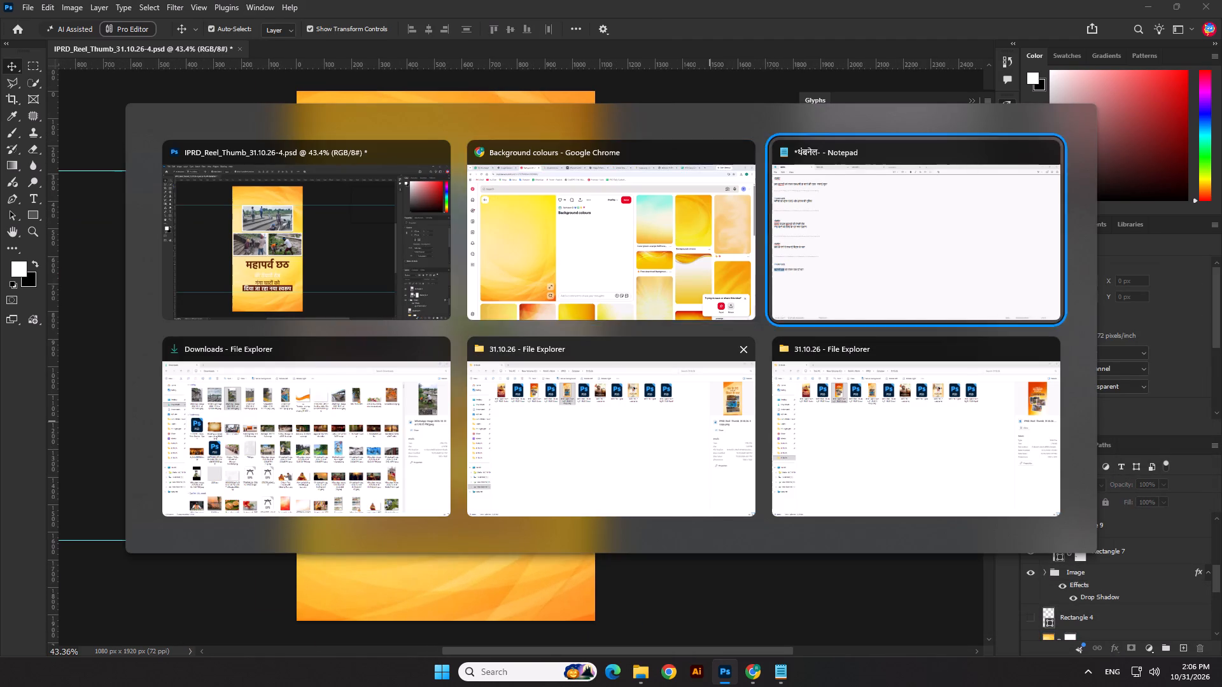
left_click_drag(54, 440, 87, 438)
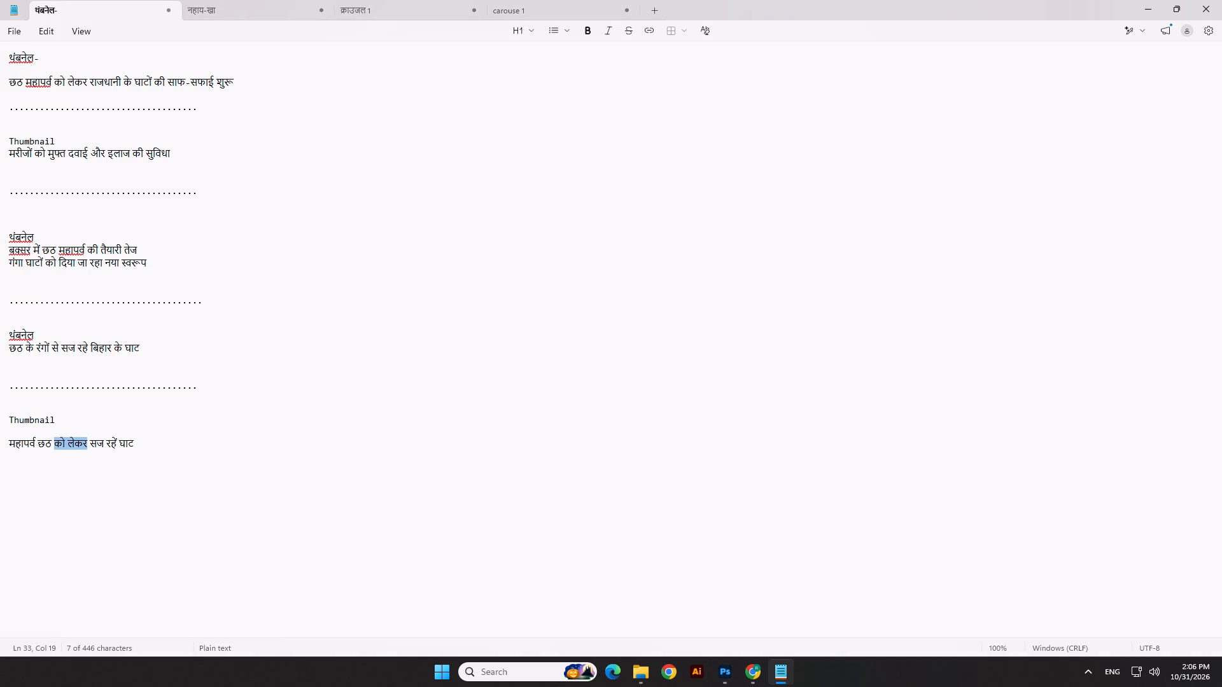
key("ctrl+c")
key("ctrl+c")
key("alt+Tab")
double_click(451, 464)
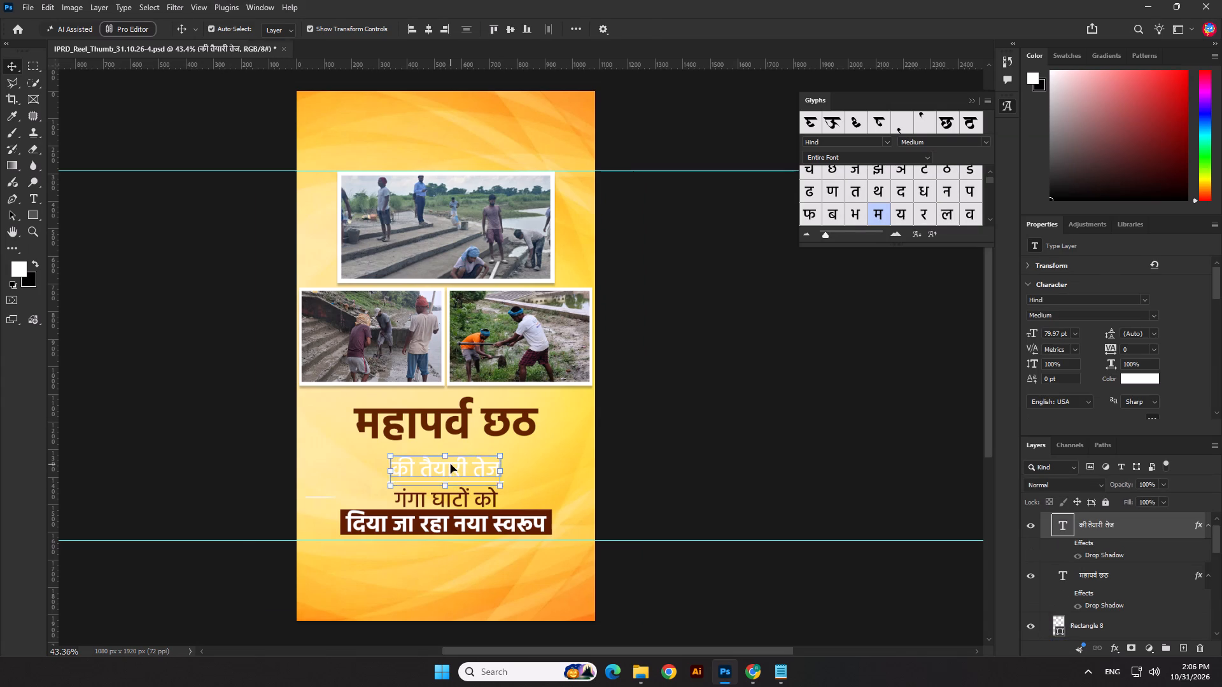
key("ctrl+v")
left_click(694, 26)
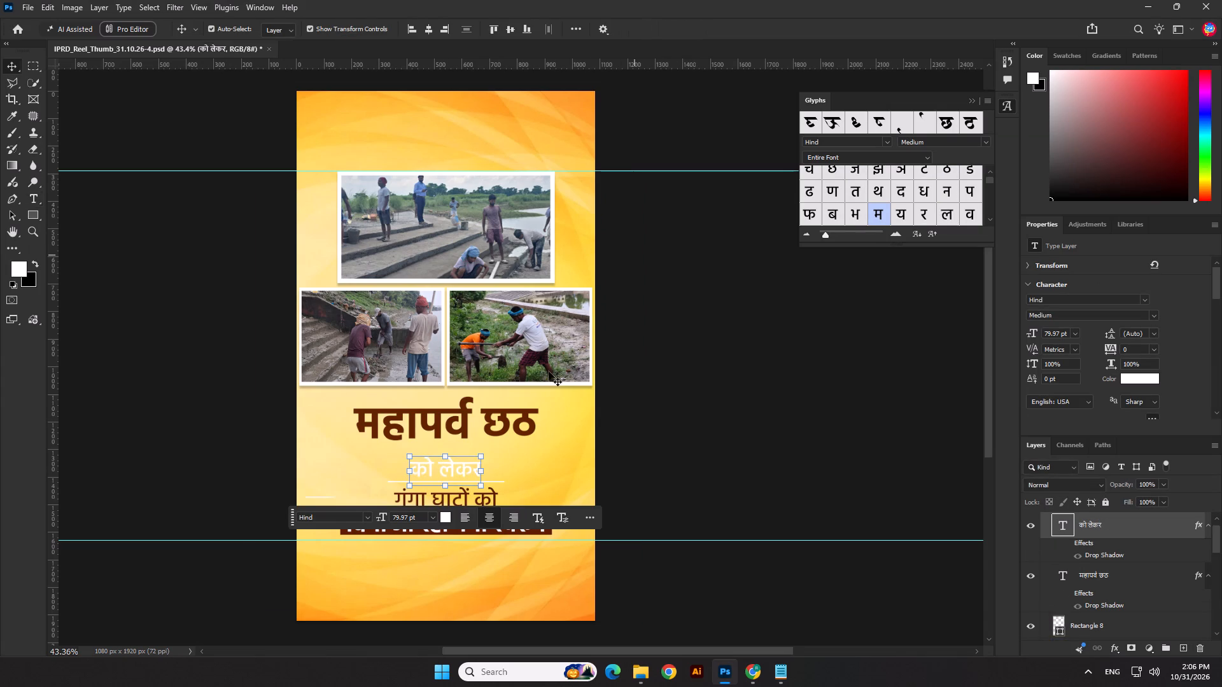
Enlarge the "को लेकर" line to about 96.2 pt and move it up close beneath the "महापर्व छठ" headline.
scroll(530, 396, "up", 4)
left_click_drag(424, 469, 426, 460)
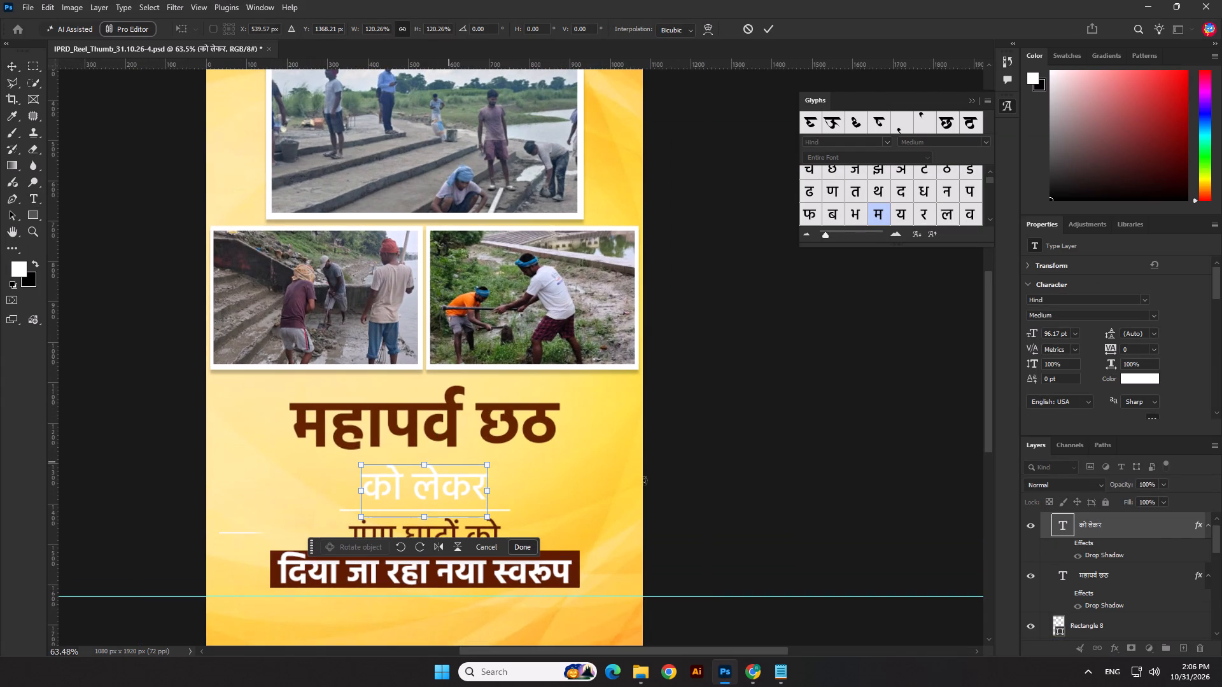
key("shift+Up")
key("shift+Up")
key("Return")
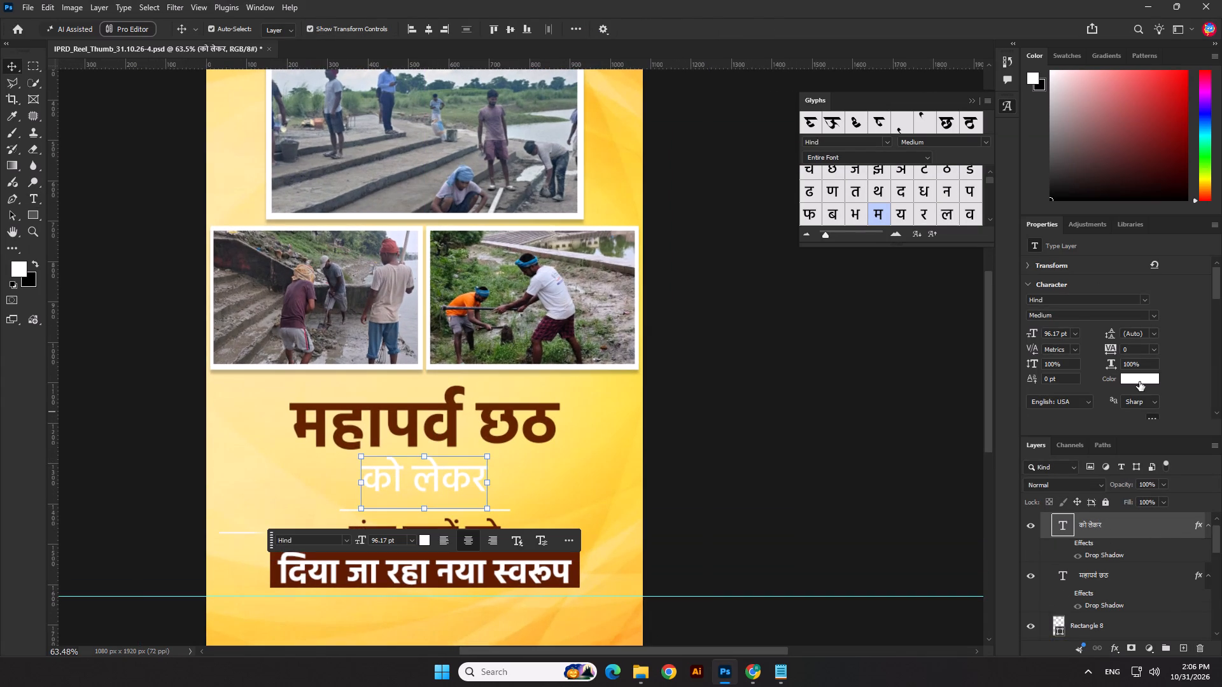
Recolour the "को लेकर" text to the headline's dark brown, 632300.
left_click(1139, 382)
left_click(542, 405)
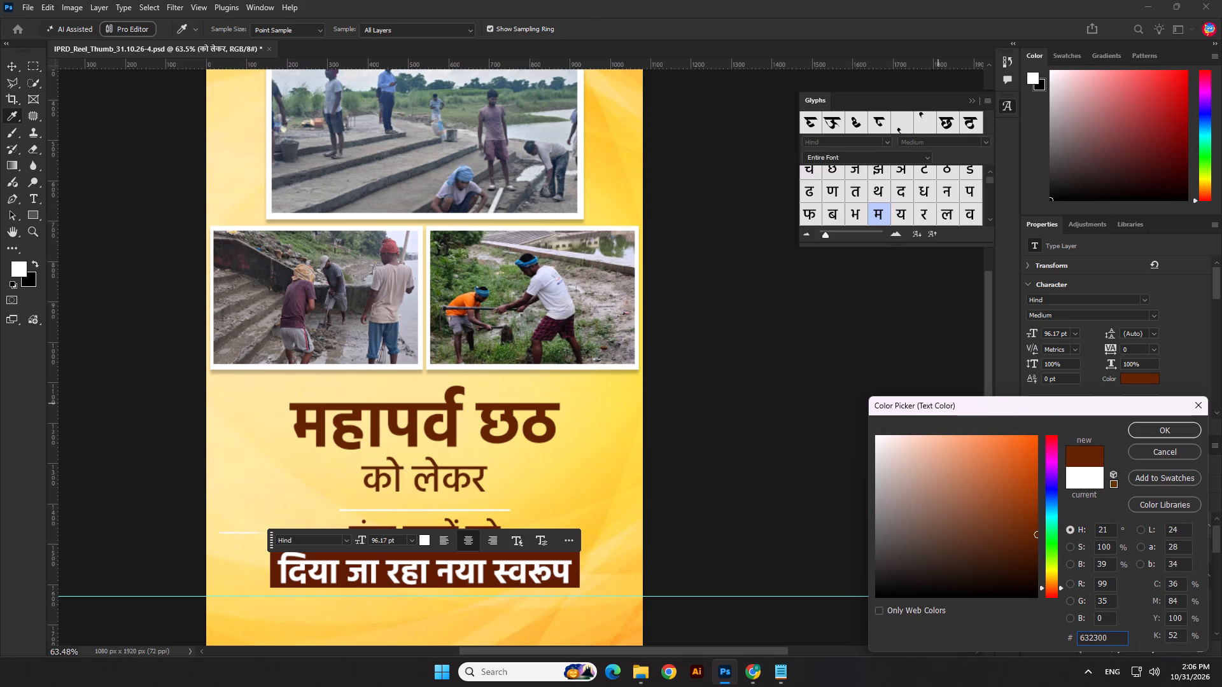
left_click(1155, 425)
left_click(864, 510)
Move the dark brown rectangle from the "दिया जा रहा नया स्वरूप" line up onto the "को लेकर" line and centre it horizontally.
scroll(511, 564, "up", 3)
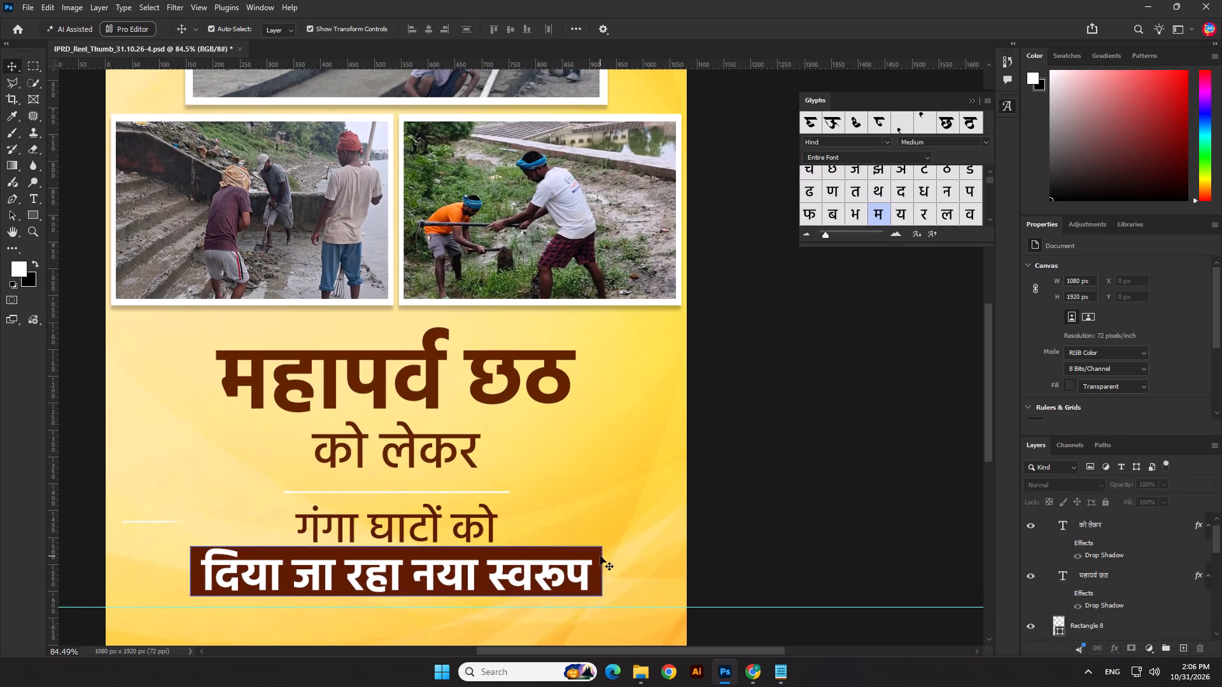
left_click_drag(600, 556, 593, 430)
scroll(371, 447, "up", 3)
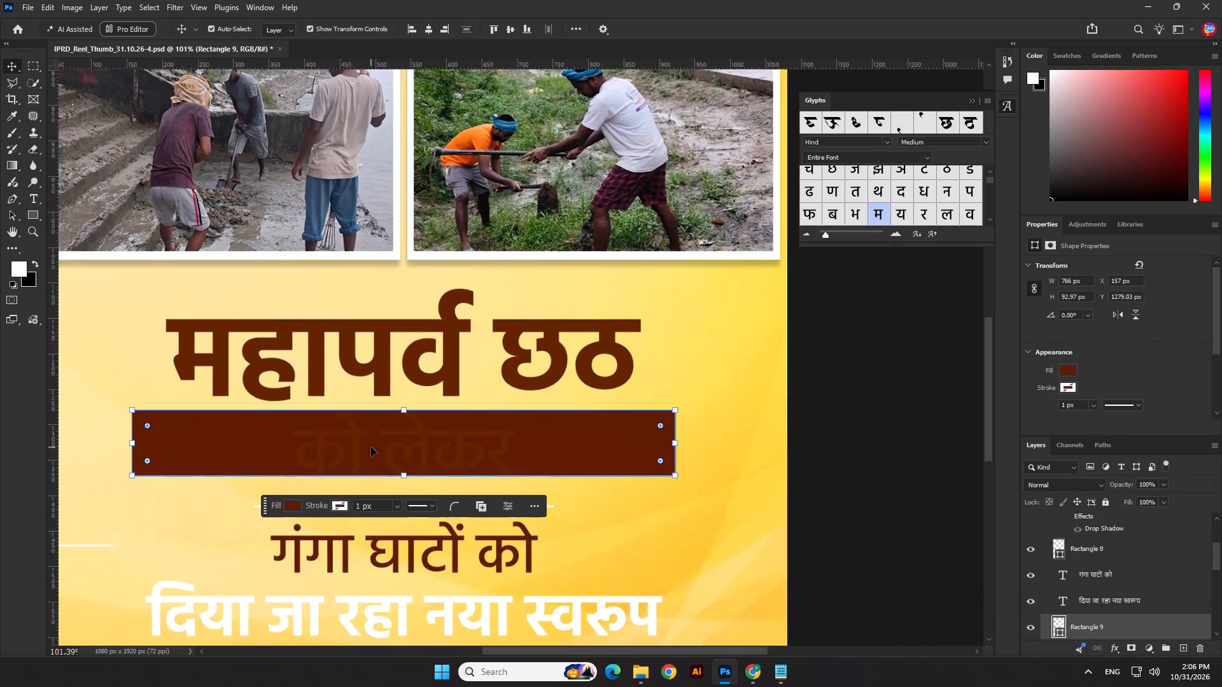
scroll(371, 447, "up", 2)
key("Return")
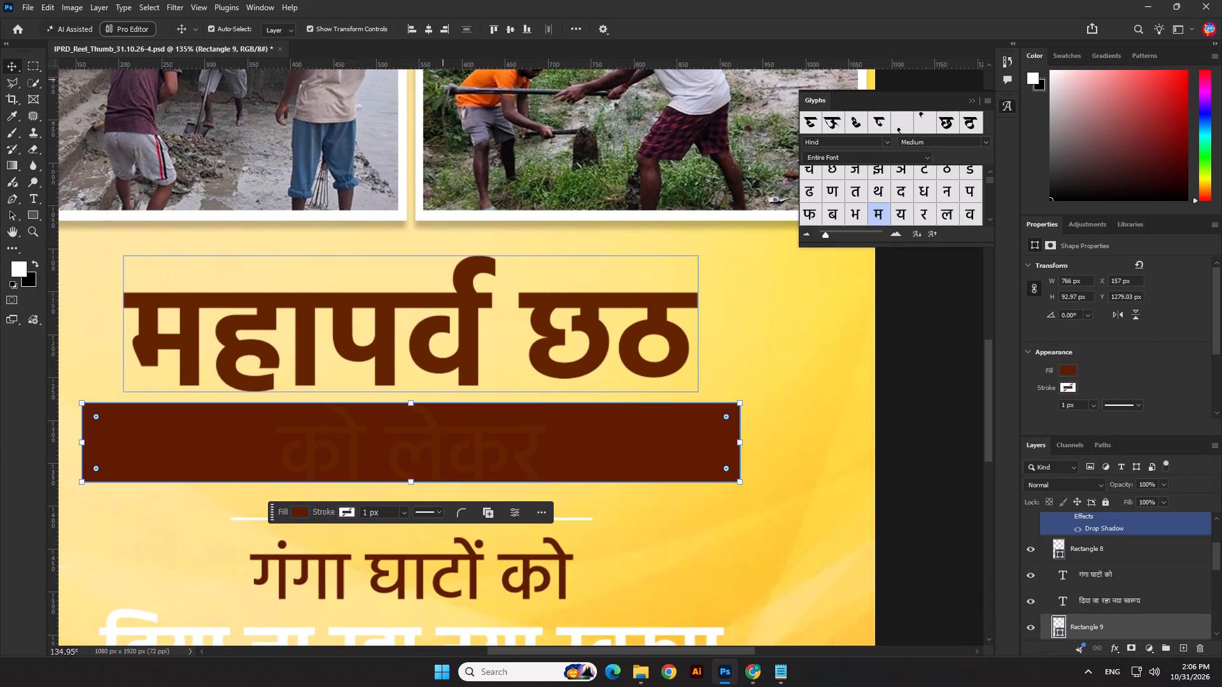
left_click(430, 25)
Narrow the brown rectangle from both sides to 503 px wide and centre it horizontally on the canvas.
left_click_drag(740, 438, 644, 452)
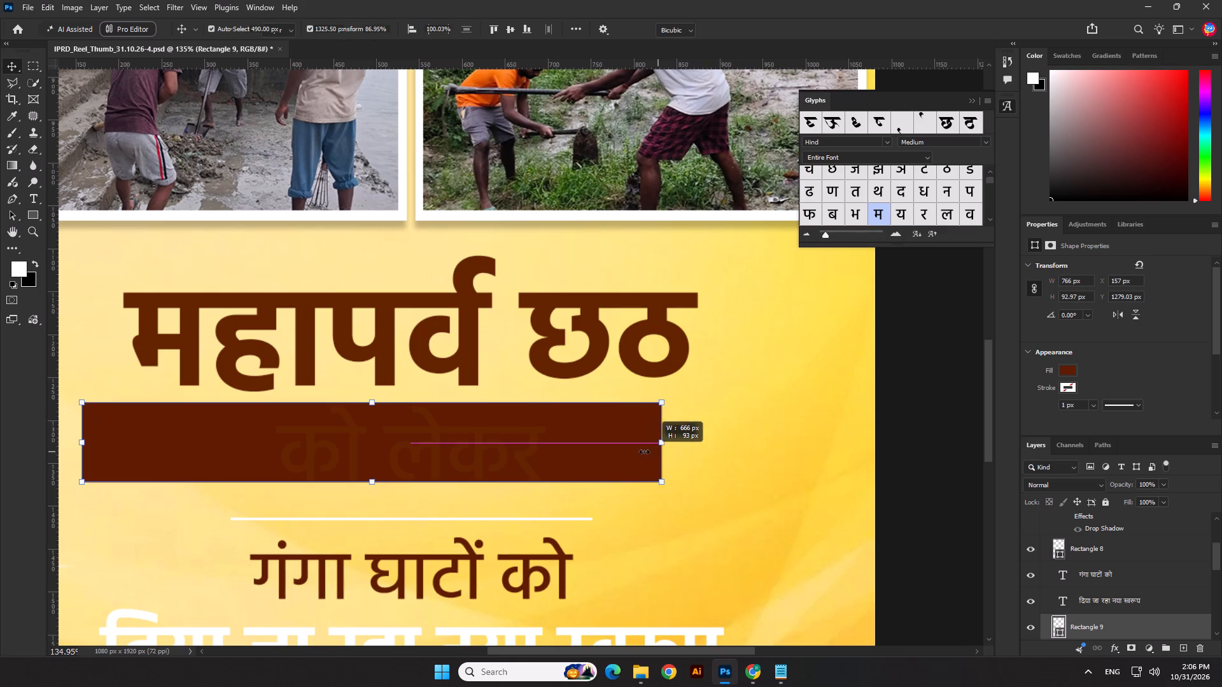
left_click_drag(644, 452, 629, 452)
left_click_drag(79, 446, 192, 435)
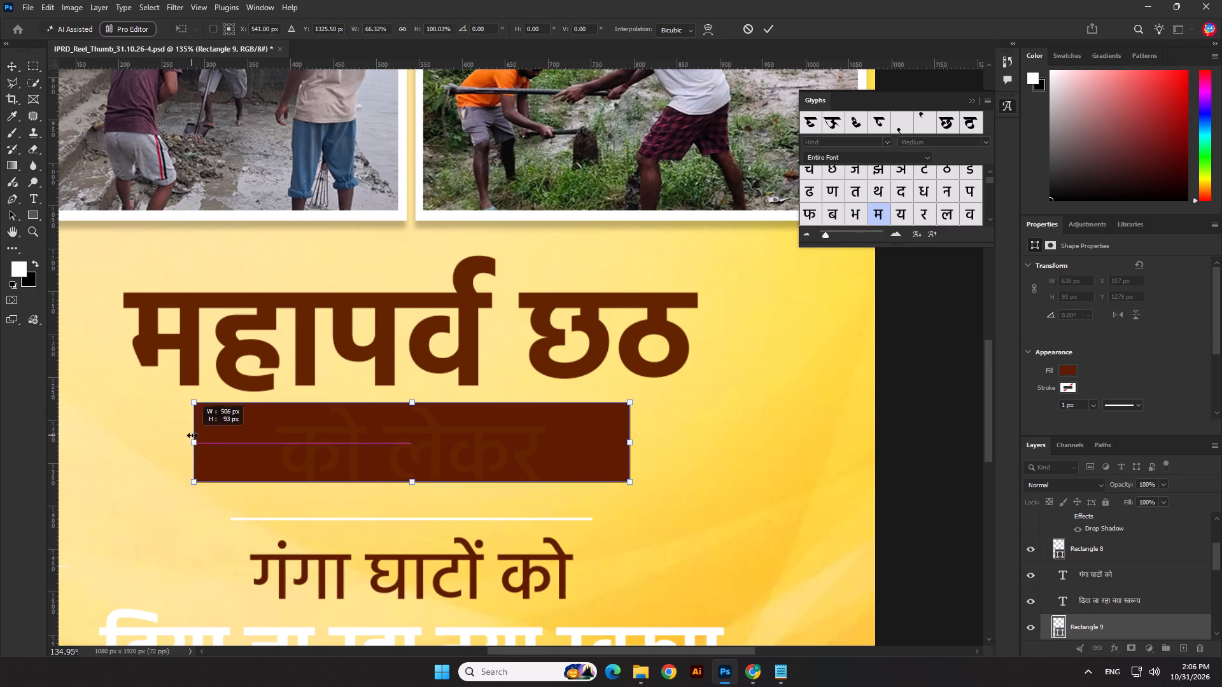
left_click_drag(192, 435, 195, 434)
key("Return")
left_click(432, 31)
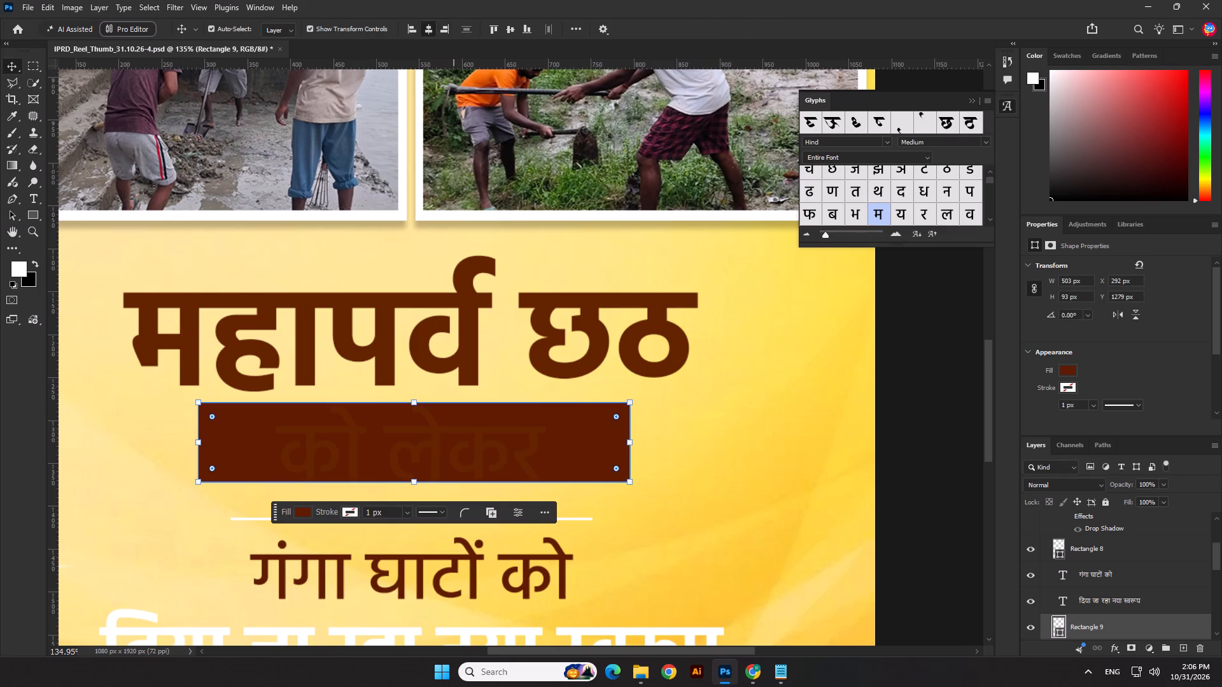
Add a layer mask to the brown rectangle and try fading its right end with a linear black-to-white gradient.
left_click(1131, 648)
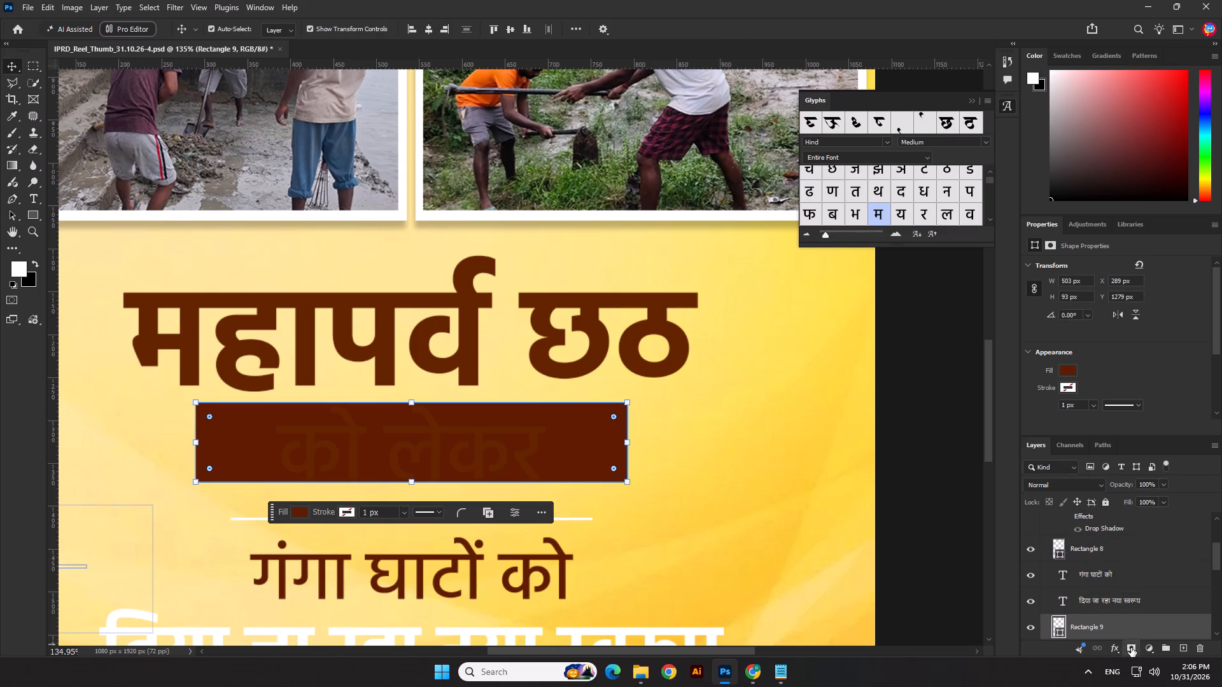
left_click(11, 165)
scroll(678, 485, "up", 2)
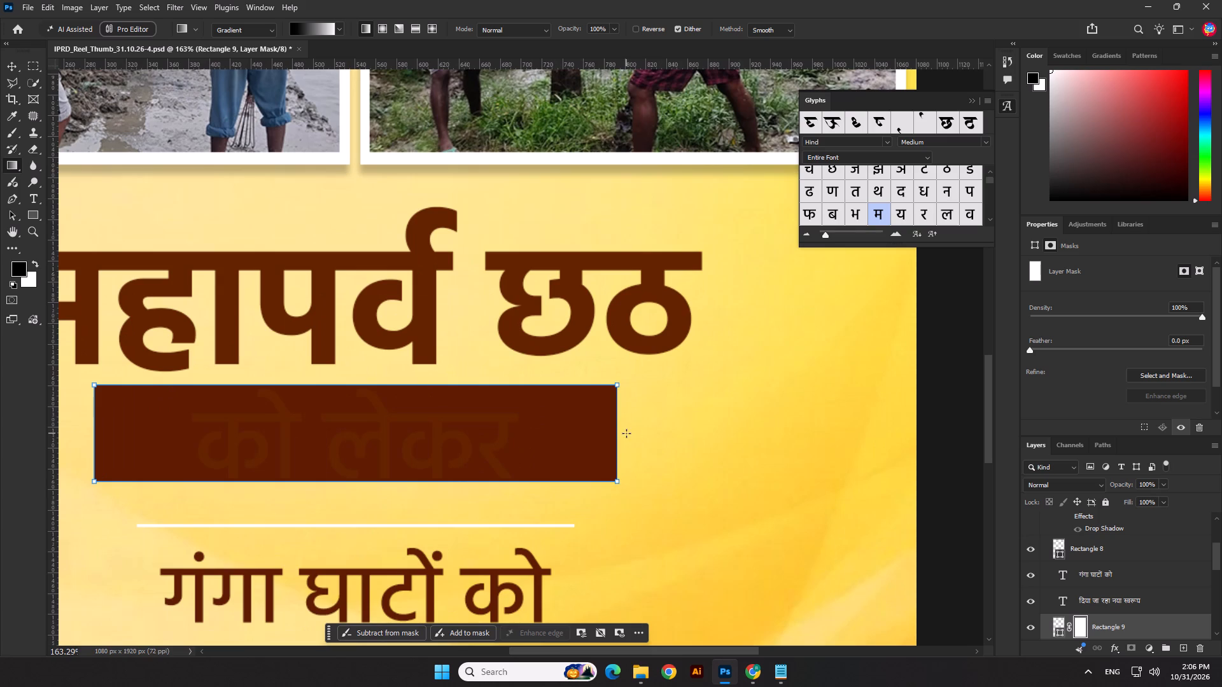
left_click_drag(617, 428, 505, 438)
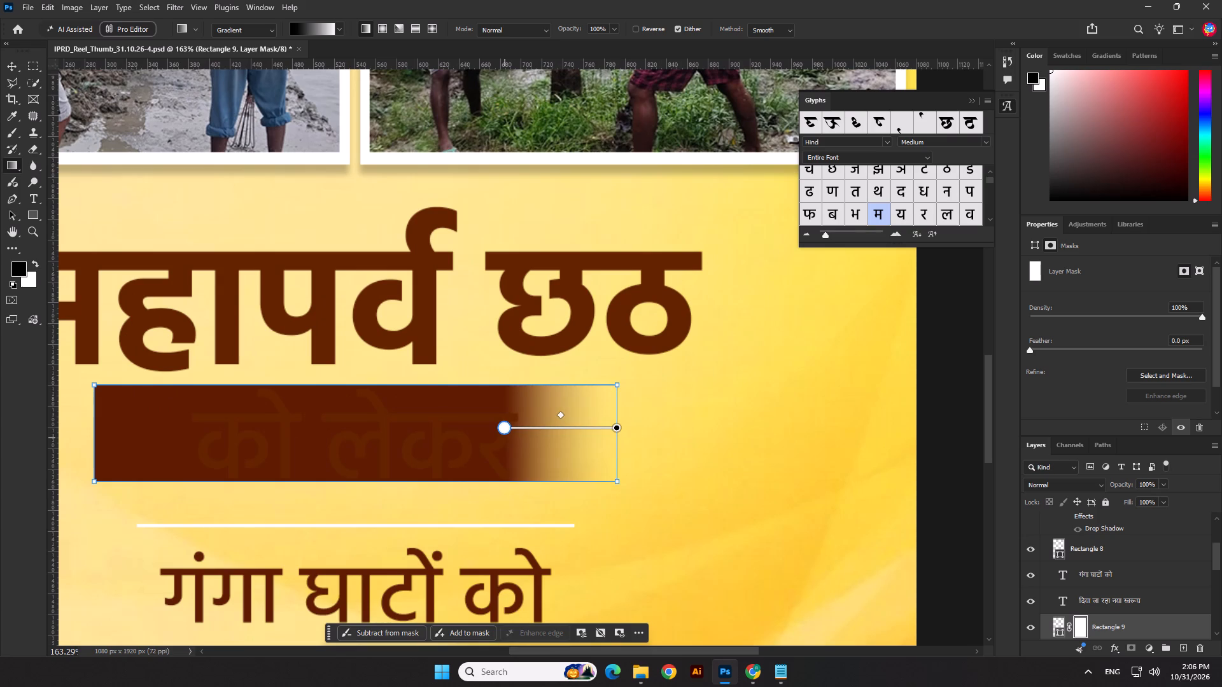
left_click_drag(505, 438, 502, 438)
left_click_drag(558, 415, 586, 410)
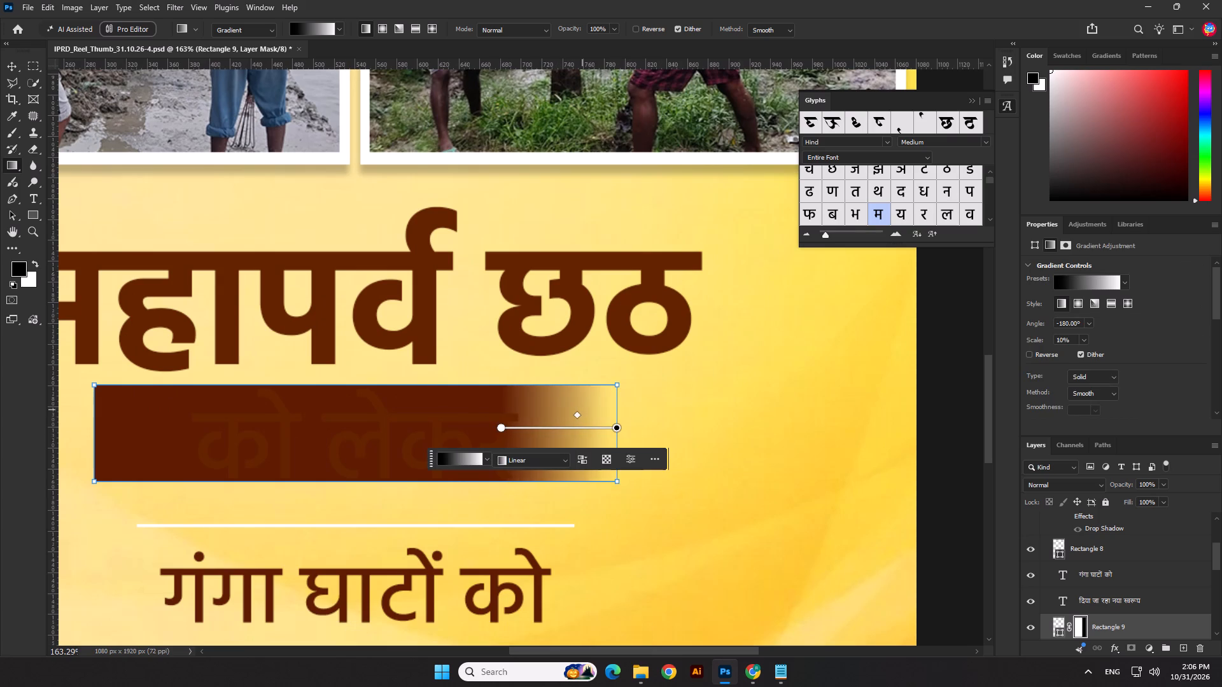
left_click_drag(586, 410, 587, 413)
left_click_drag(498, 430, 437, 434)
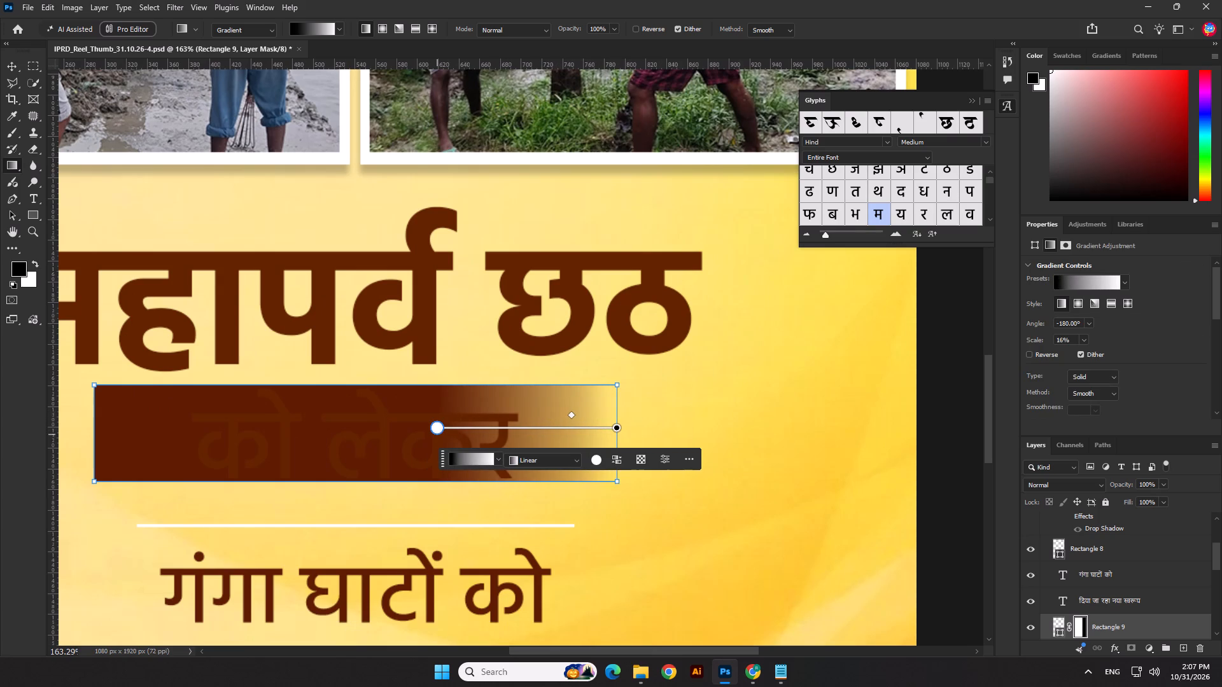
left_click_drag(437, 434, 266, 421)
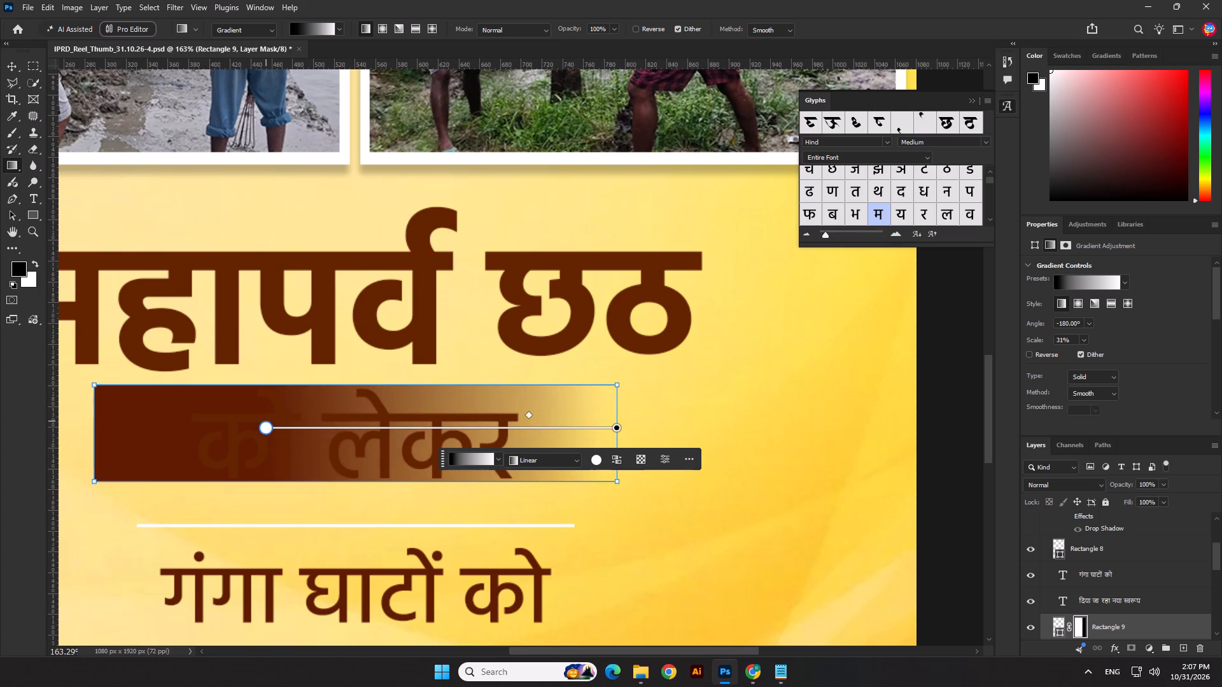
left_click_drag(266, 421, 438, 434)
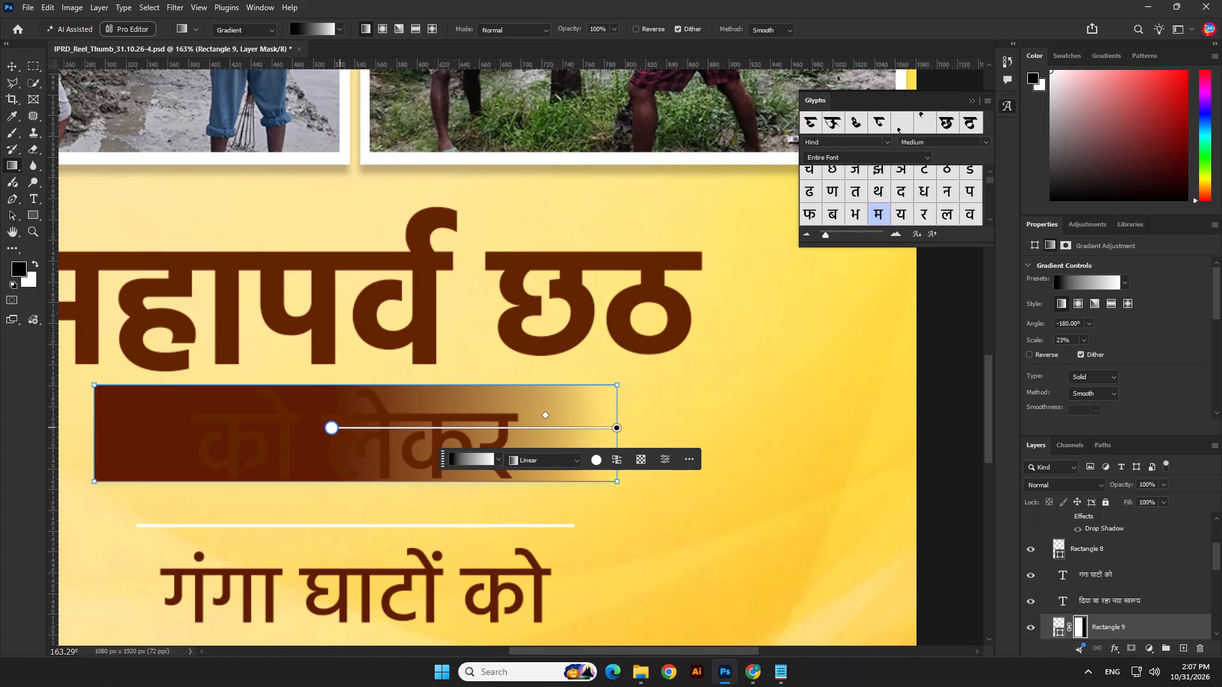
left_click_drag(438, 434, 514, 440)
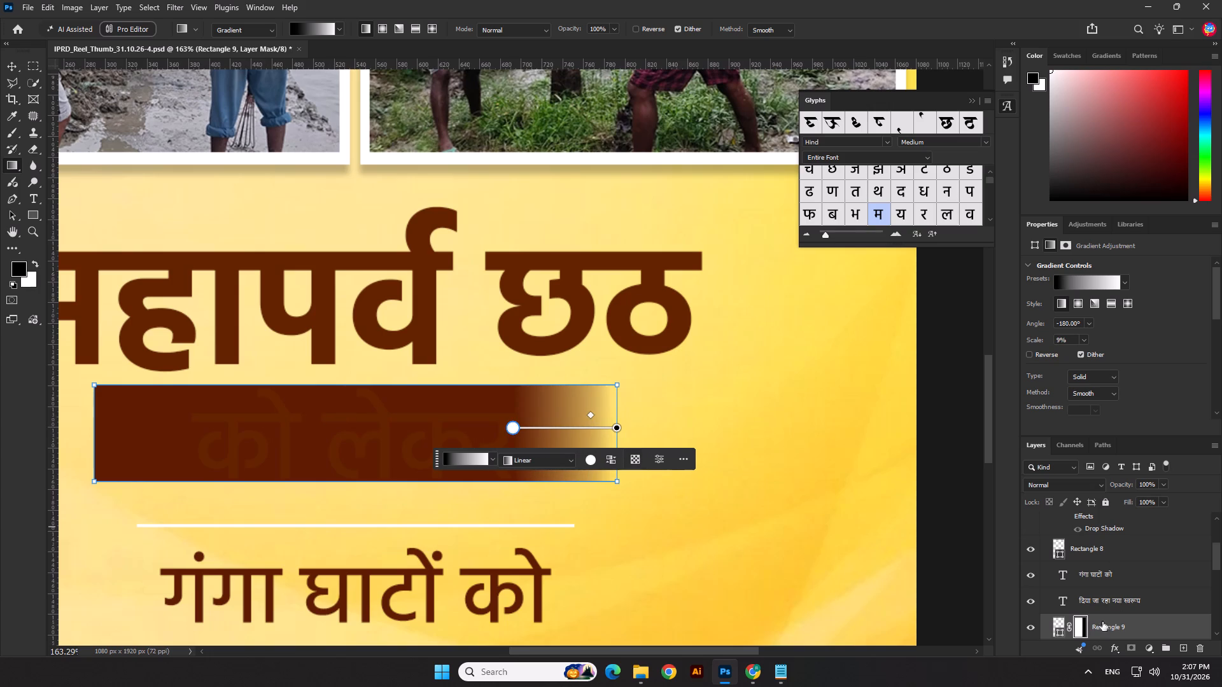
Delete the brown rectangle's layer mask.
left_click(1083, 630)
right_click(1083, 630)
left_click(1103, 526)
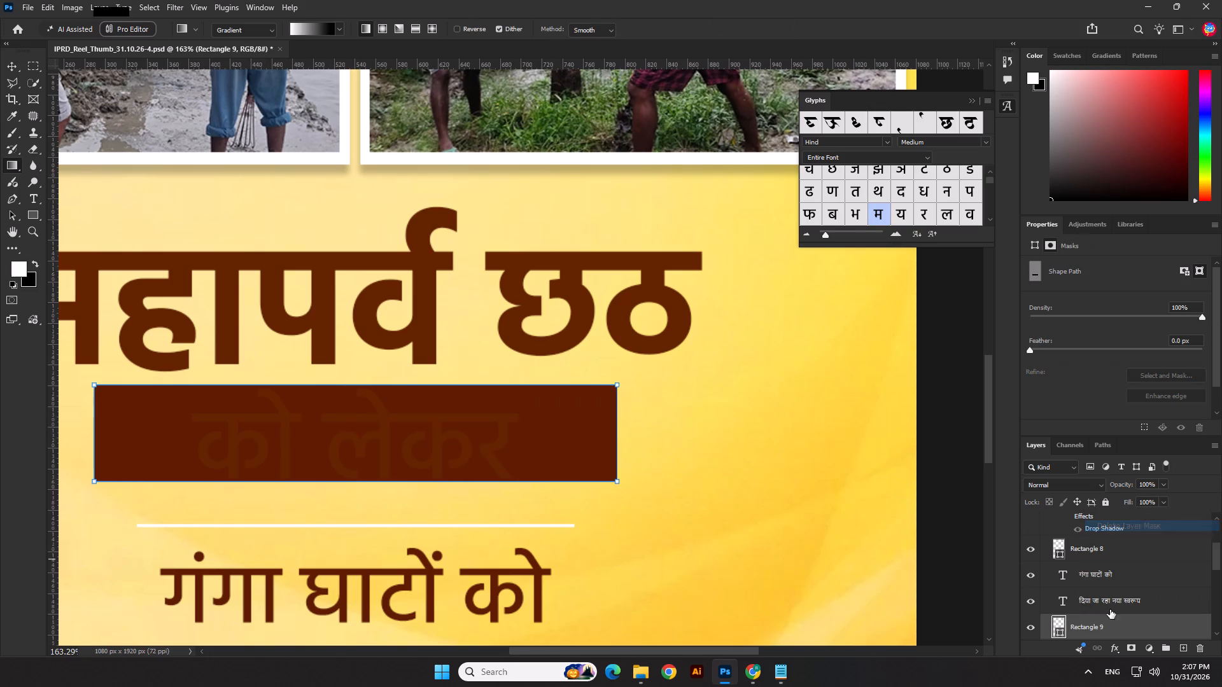
Add a layer mask to the brown rectangle and fade its right end with a soft 250 px black brush.
left_click(1128, 651)
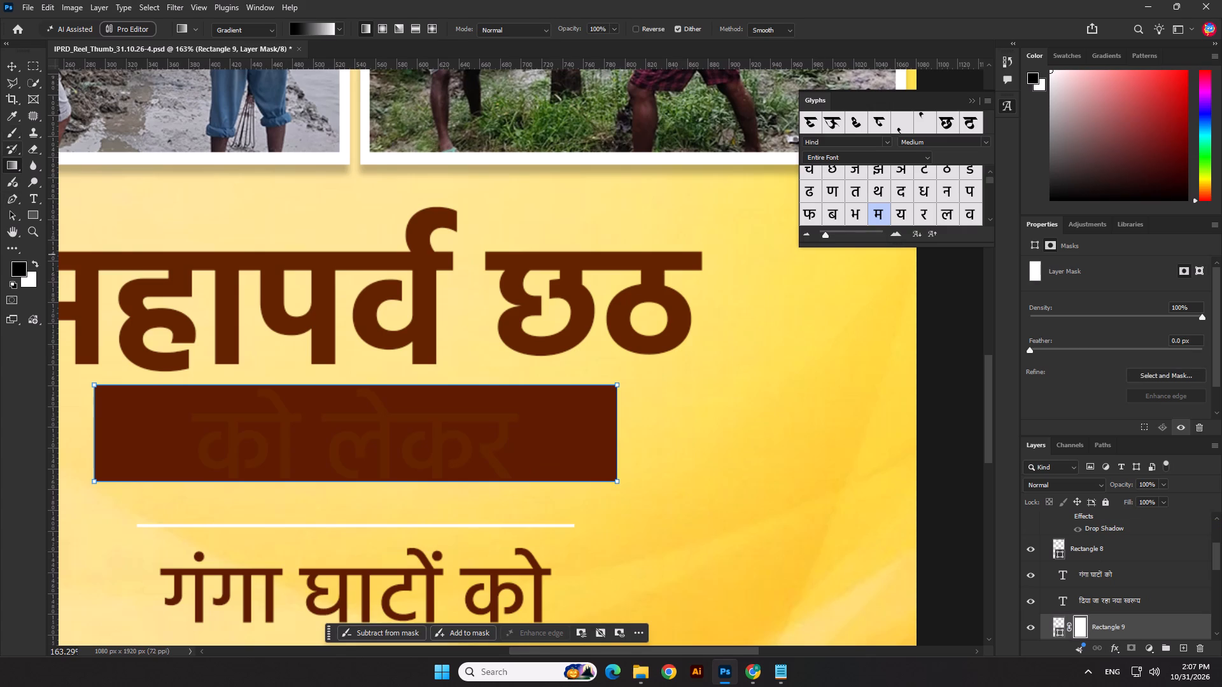
left_click(10, 132)
scroll(704, 475, "up", 3)
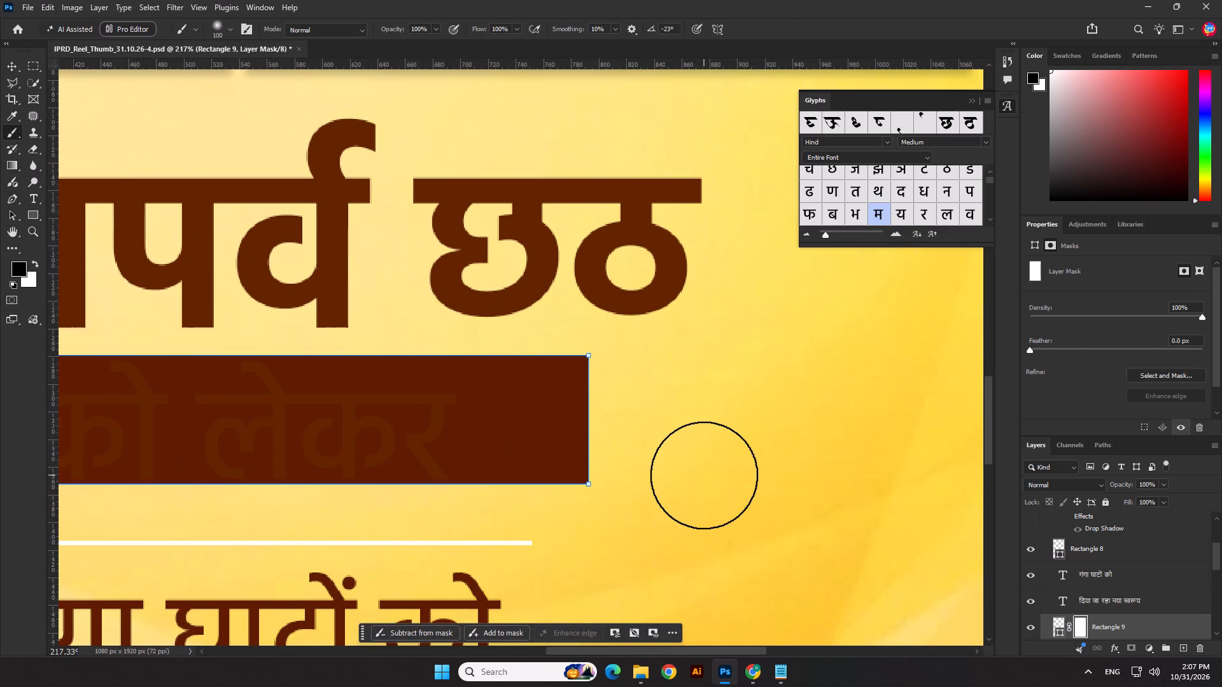
key("bracketright")
key("bracketright")
key("bracketright")
key("bracketright")
key("bracketright")
left_click(632, 422)
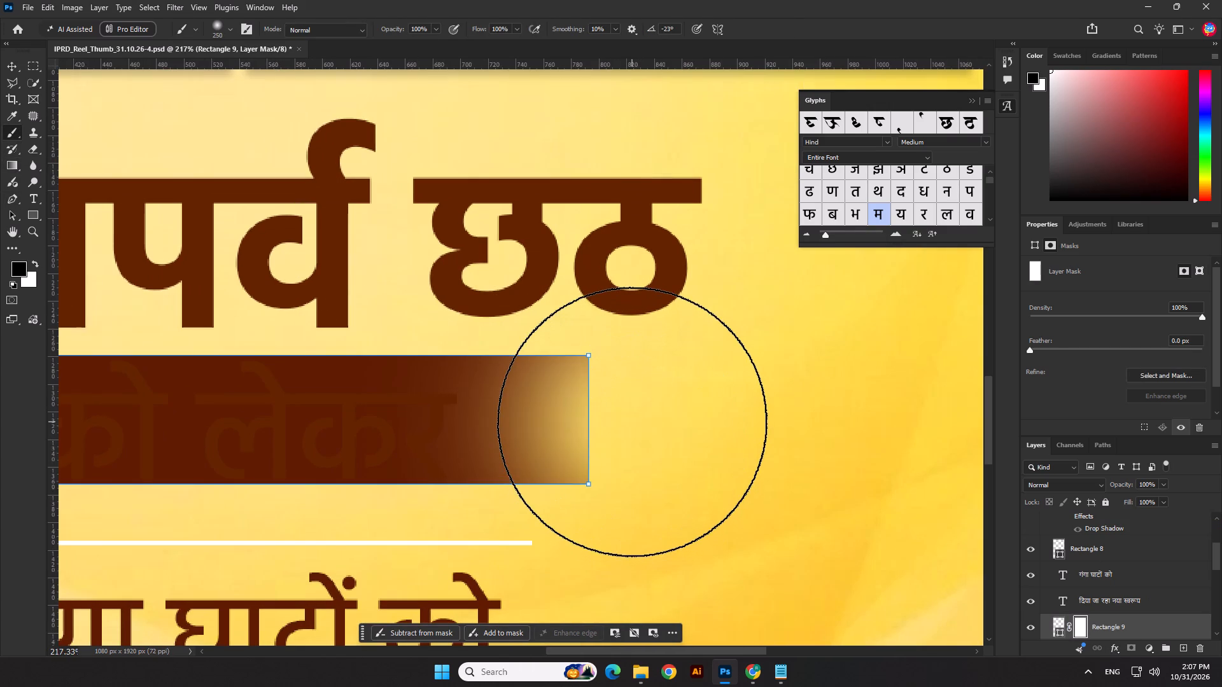
left_click(694, 329)
left_click(695, 443)
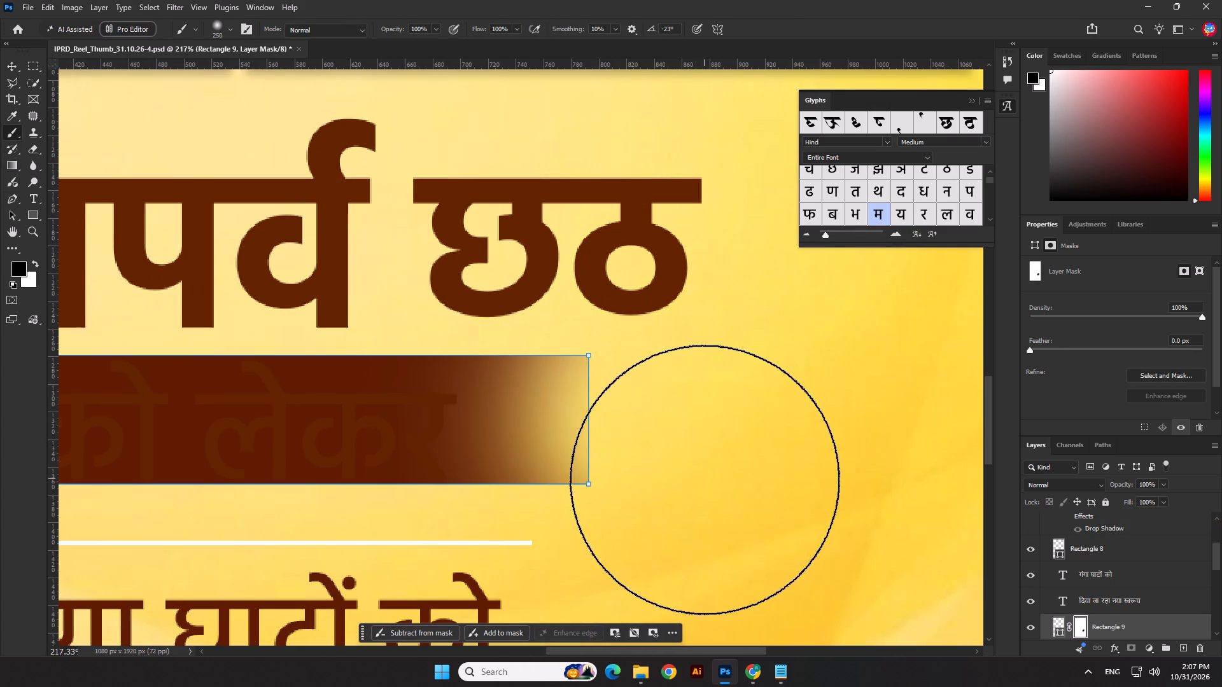
left_click(705, 480)
left_click(712, 355)
left_click(712, 355)
double_click(717, 475)
scroll(879, 394, "down", 6)
Fade the brown rectangle's left end on its layer mask with the same soft 250 px black brush.
scroll(380, 395, "up", 1)
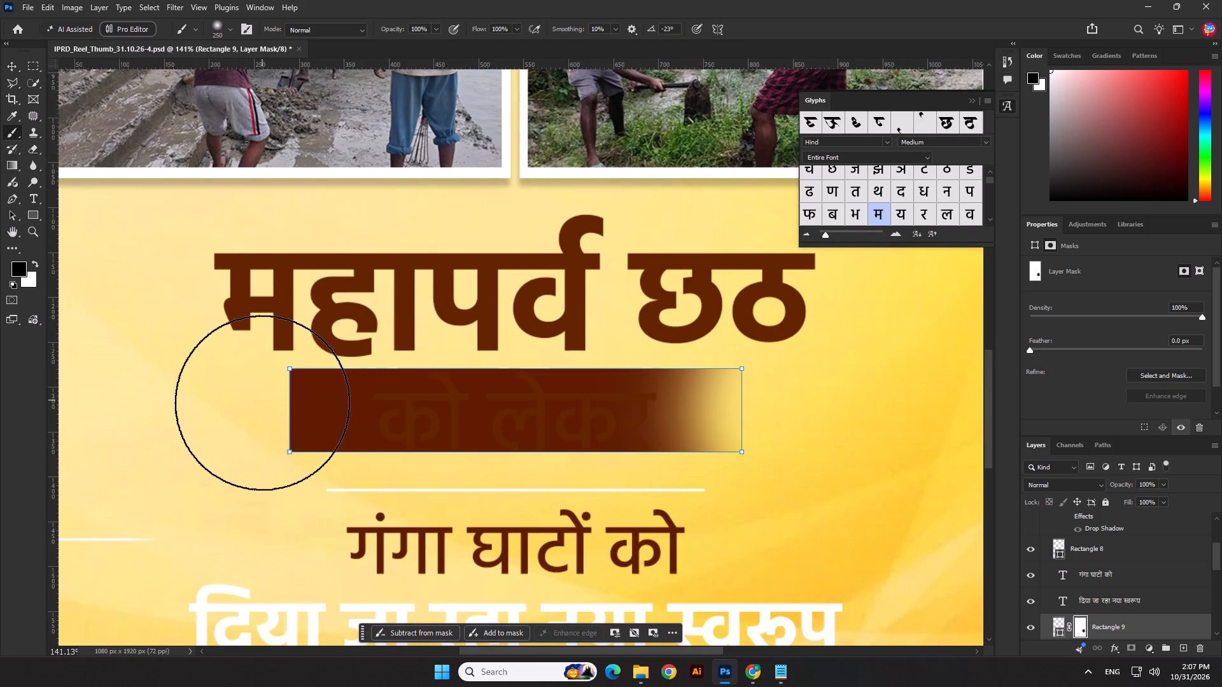
left_click(262, 405)
double_click(206, 346)
left_click(202, 426)
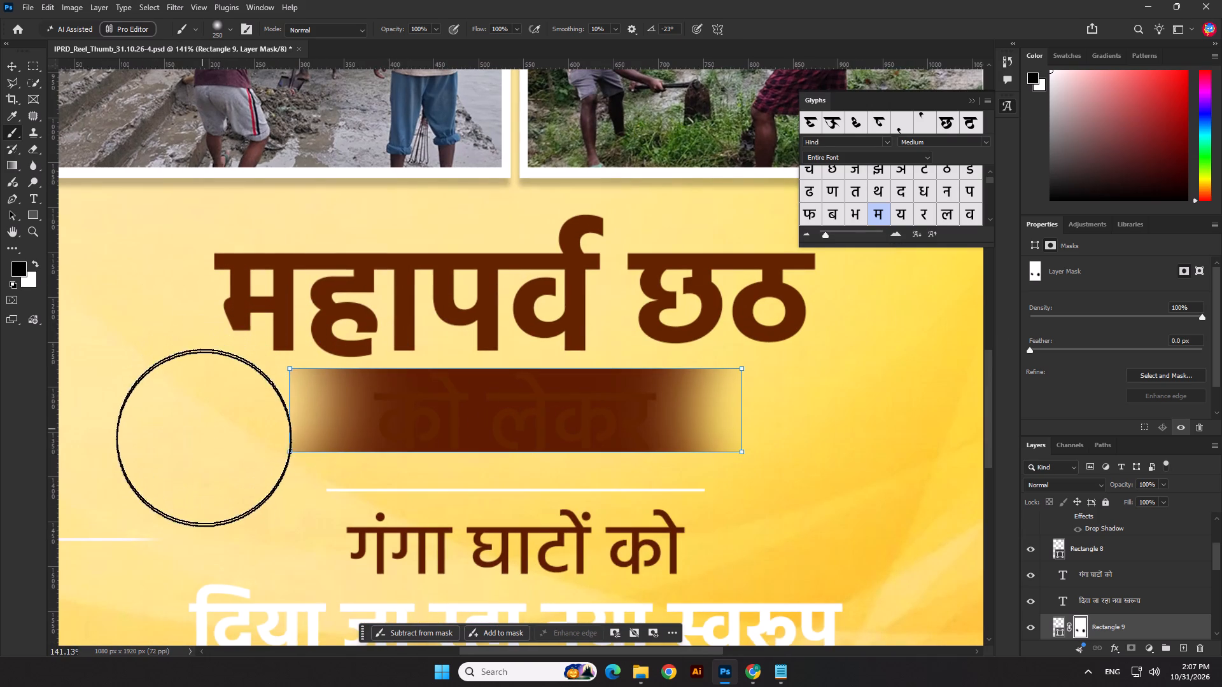
left_click(207, 455)
left_click(207, 460)
double_click(214, 344)
left_click(244, 324)
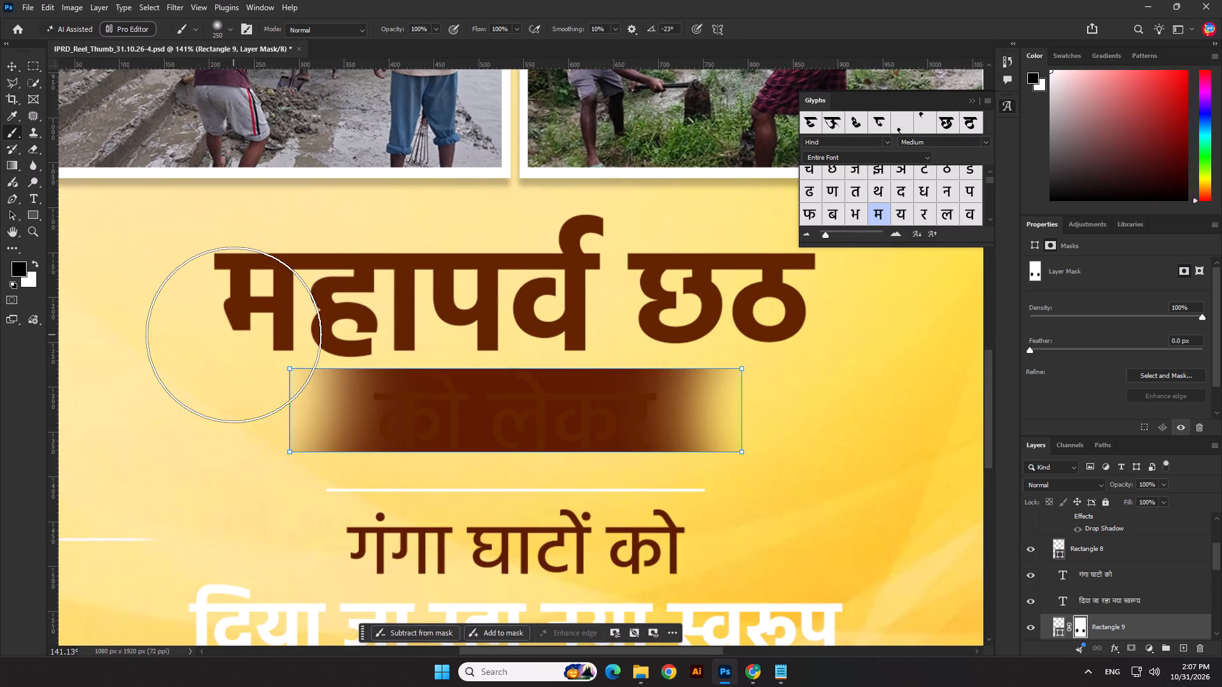
left_click(32, 67)
left_click(164, 319)
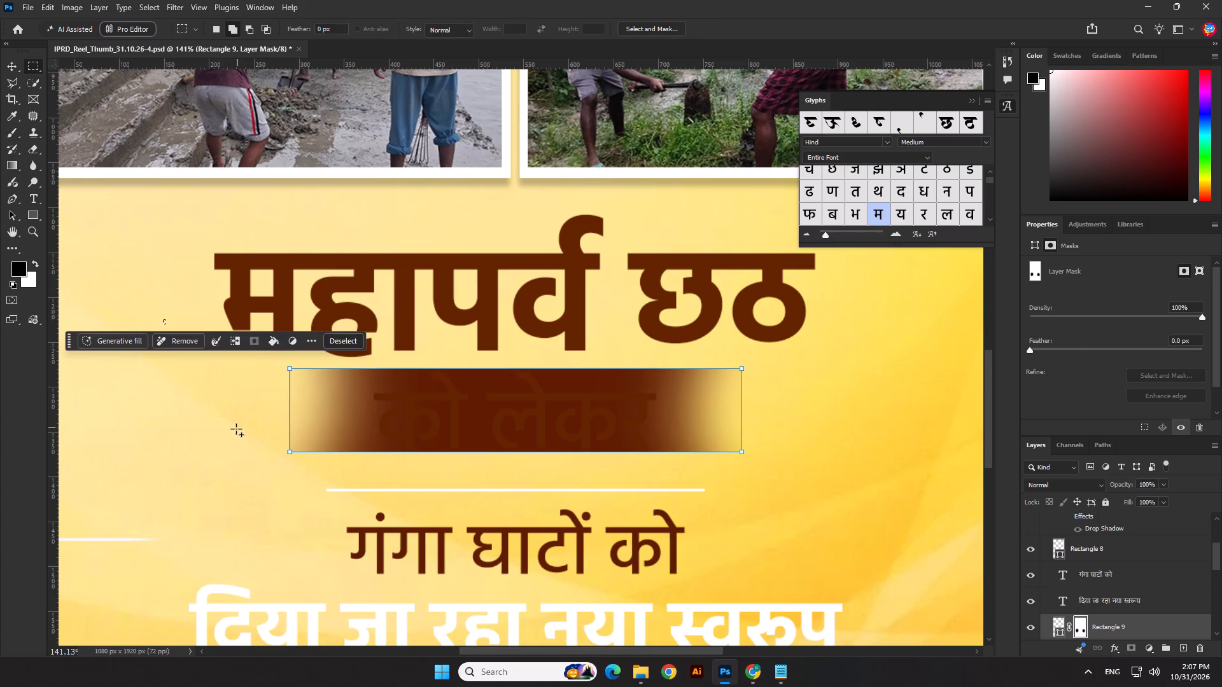
right_click(236, 429)
left_click(257, 190)
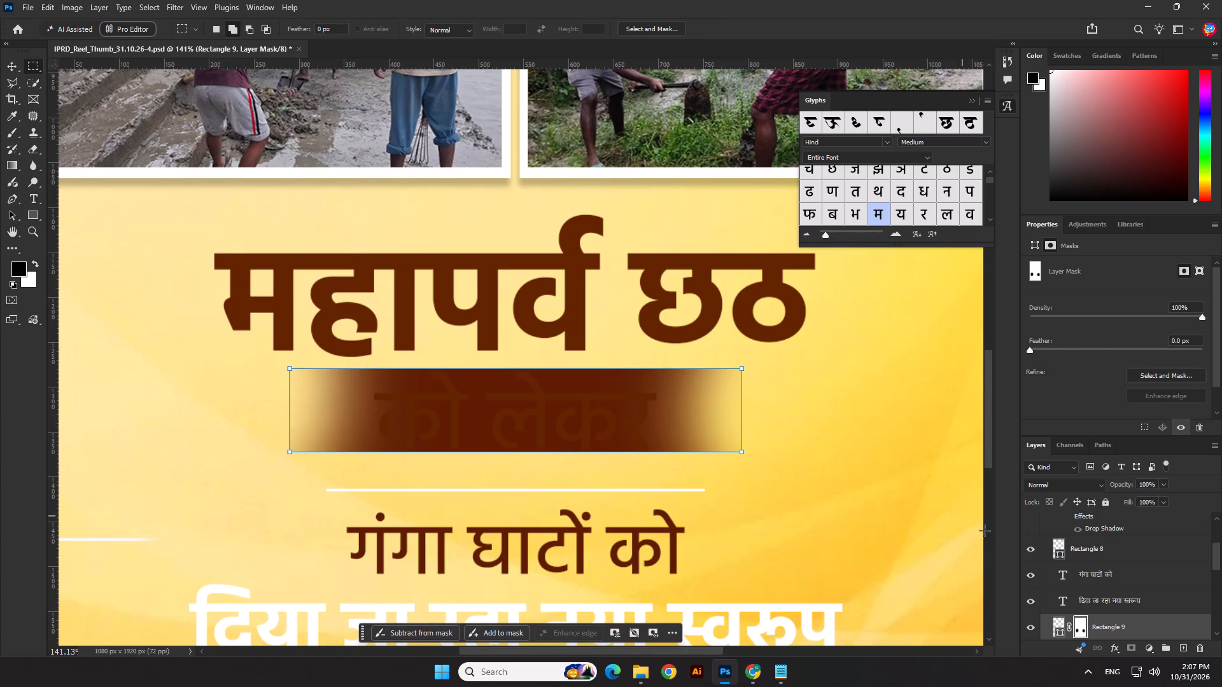
Reselect the brown rectangle's mask and brush further along its right end to strengthen the fade from top to bottom.
left_click(1107, 600)
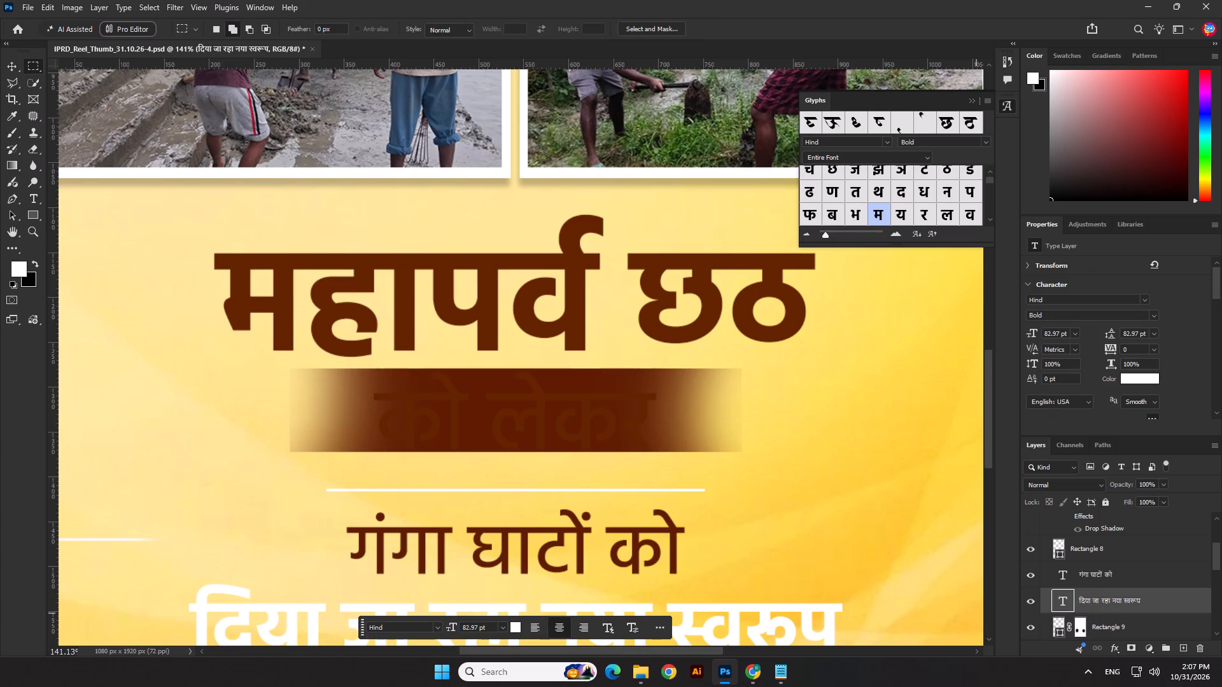
left_click(1078, 627)
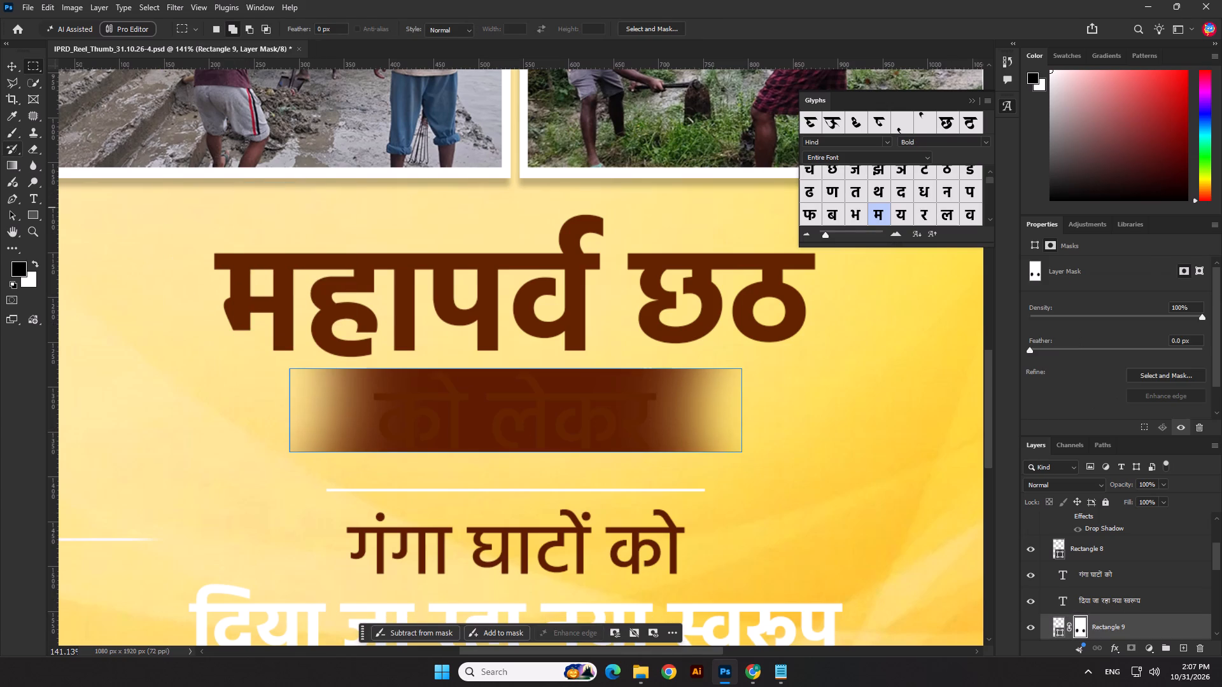
left_click(15, 132)
scroll(819, 409, "up", 3)
double_click(813, 333)
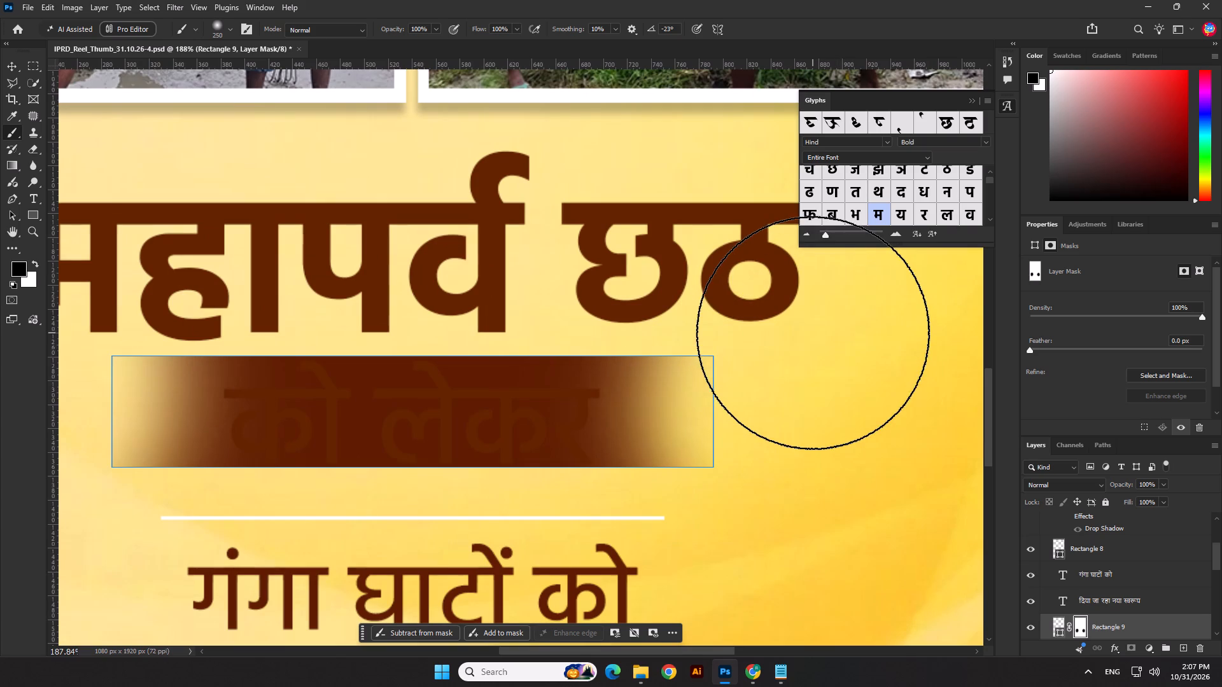
left_click_drag(813, 361, 826, 504)
triple_click(812, 511)
left_click(823, 380)
left_click(825, 366)
left_click_drag(827, 424, 820, 459)
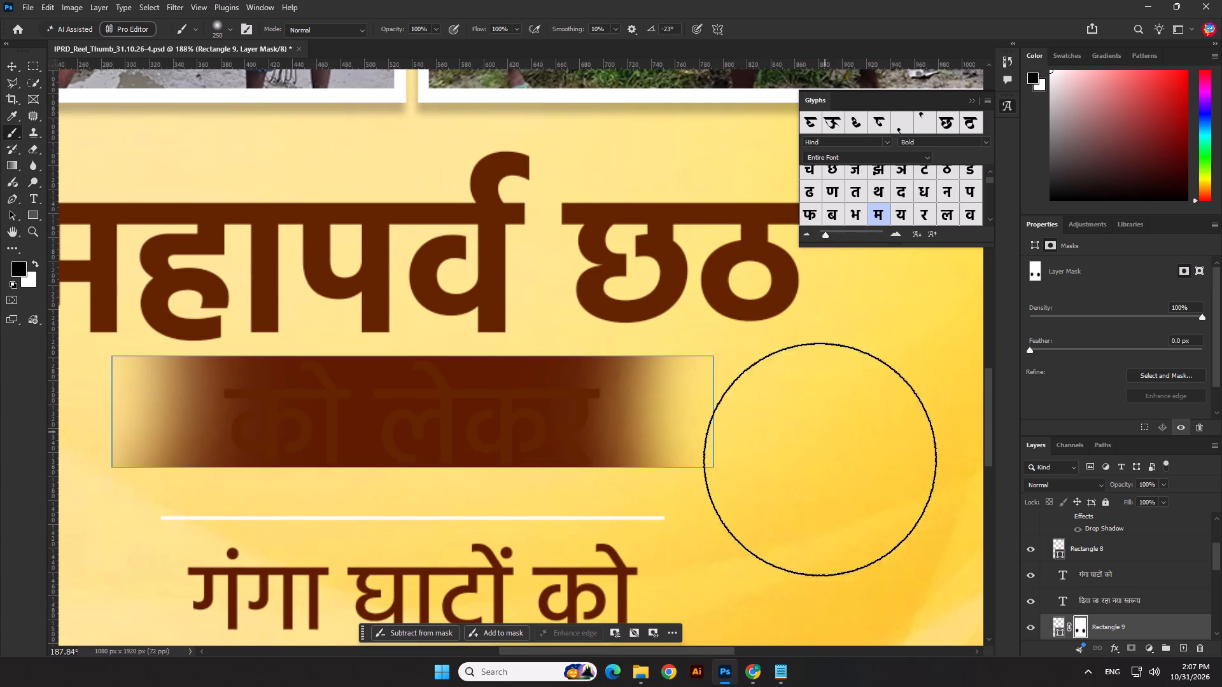
left_click_drag(820, 459, 818, 497)
Strengthen the fade on the brown rectangle's left end with the soft black brush to match the right end.
scroll(694, 443, "down", 3)
double_click(176, 343)
left_click_drag(180, 343, 165, 502)
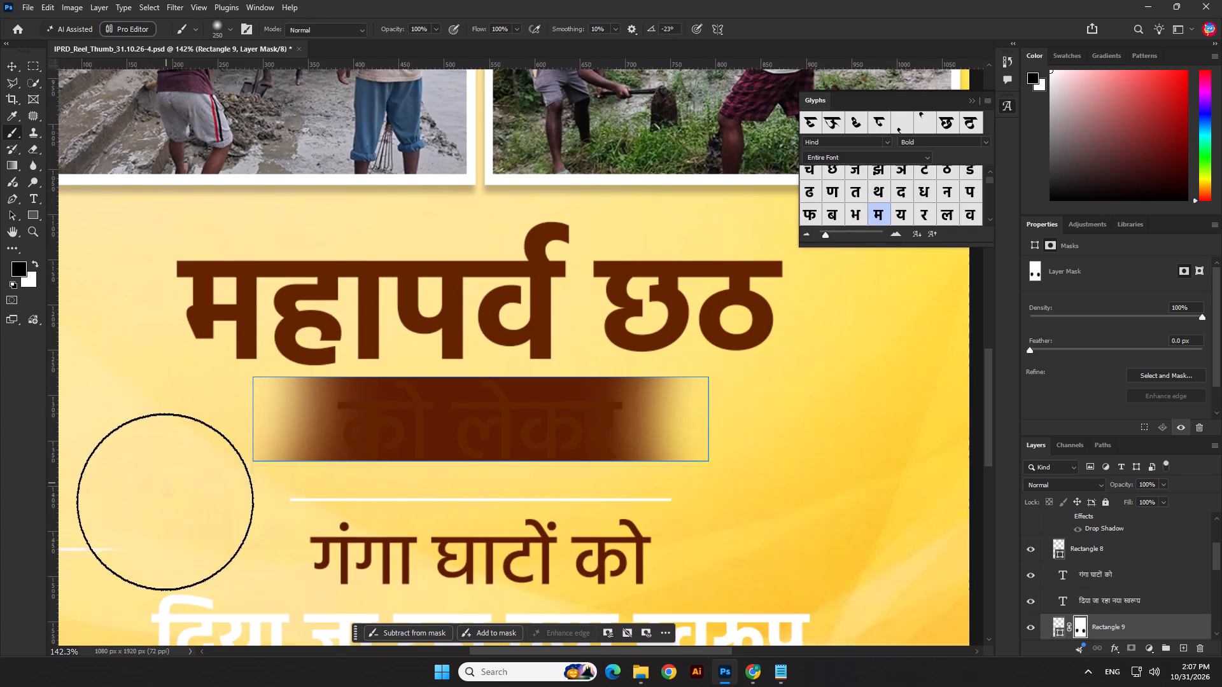
left_click_drag(165, 502, 166, 505)
left_click(176, 483)
left_click_drag(176, 483, 172, 471)
left_click(191, 331)
left_click_drag(178, 368, 166, 426)
left_click(160, 464)
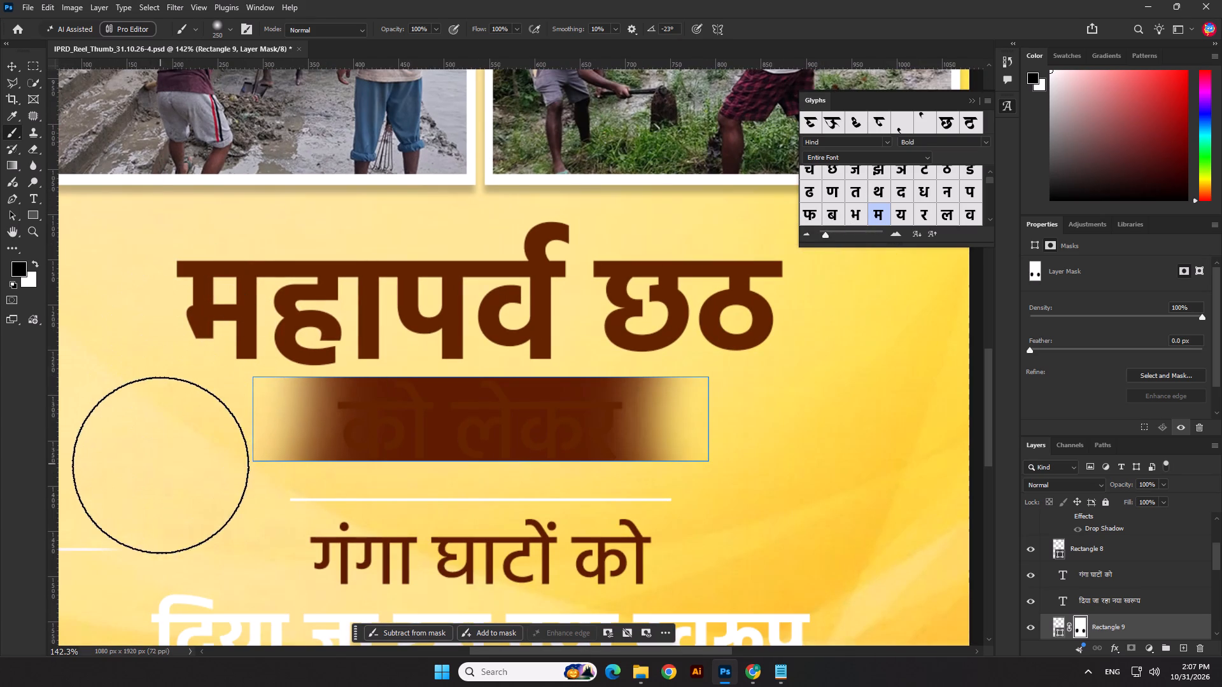
left_click(182, 466)
left_click(32, 67)
left_click(168, 248)
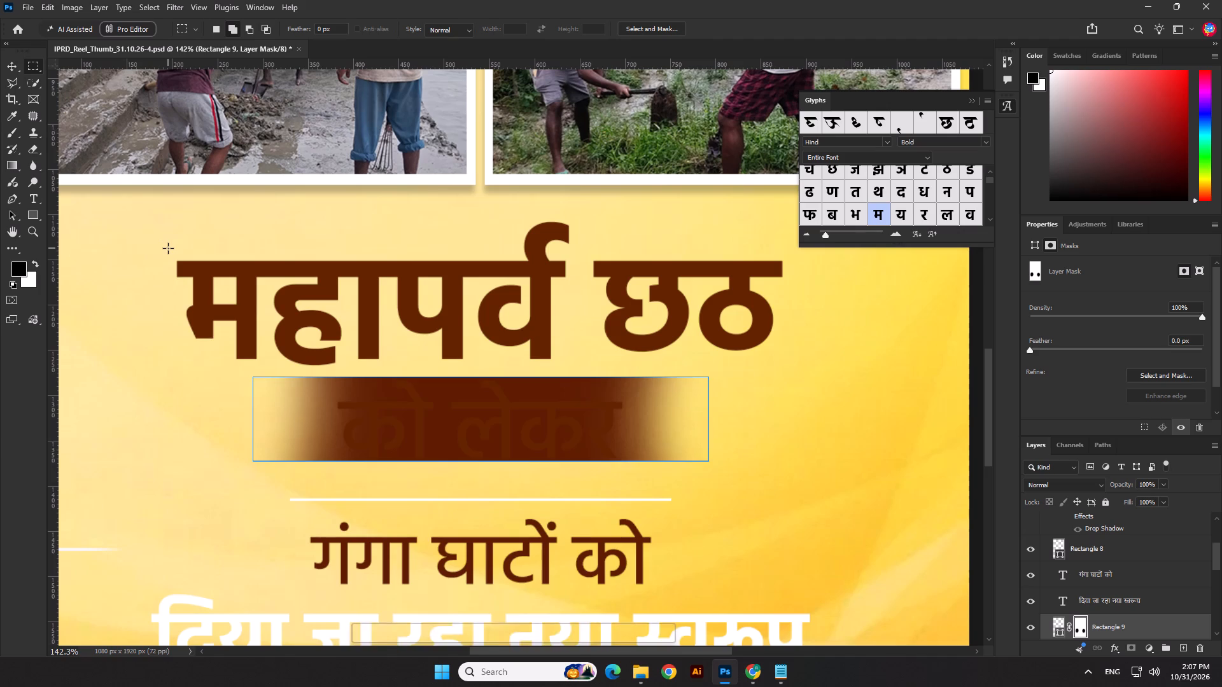
right_click(168, 248)
left_click(20, 62)
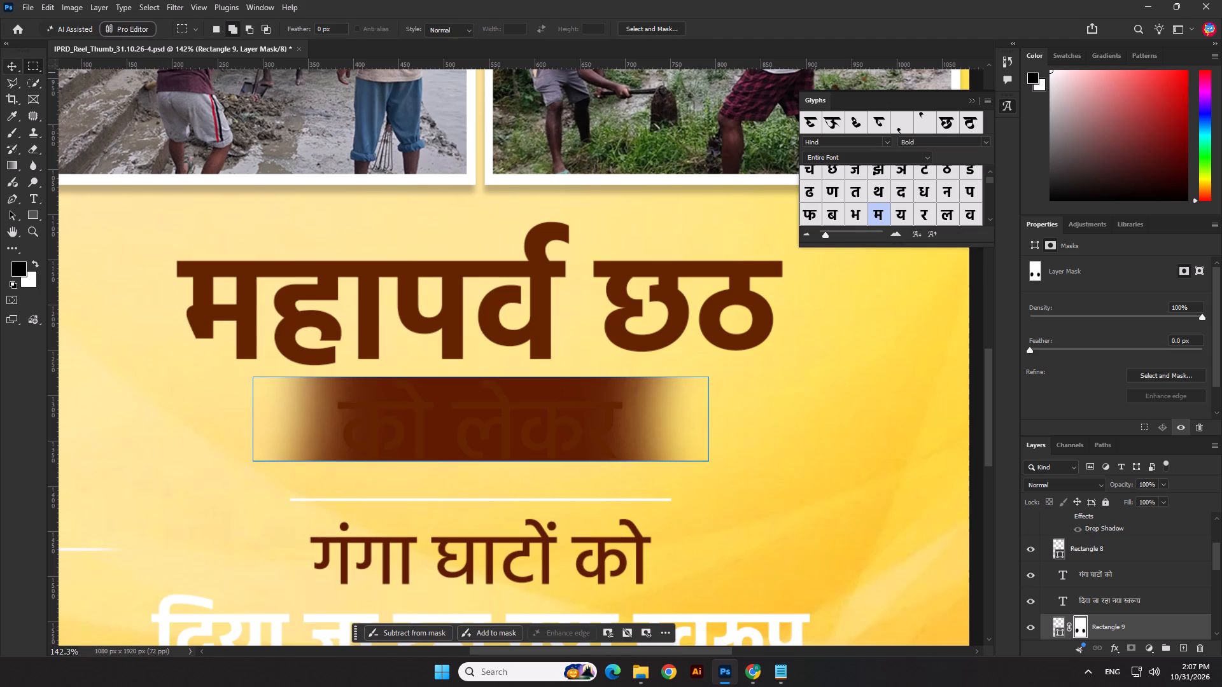
left_click(7, 68)
left_click(122, 228)
Recolour the "को लेकर" text on the brown band to white (ffffff).
scroll(453, 344, "down", 9)
left_click(514, 392)
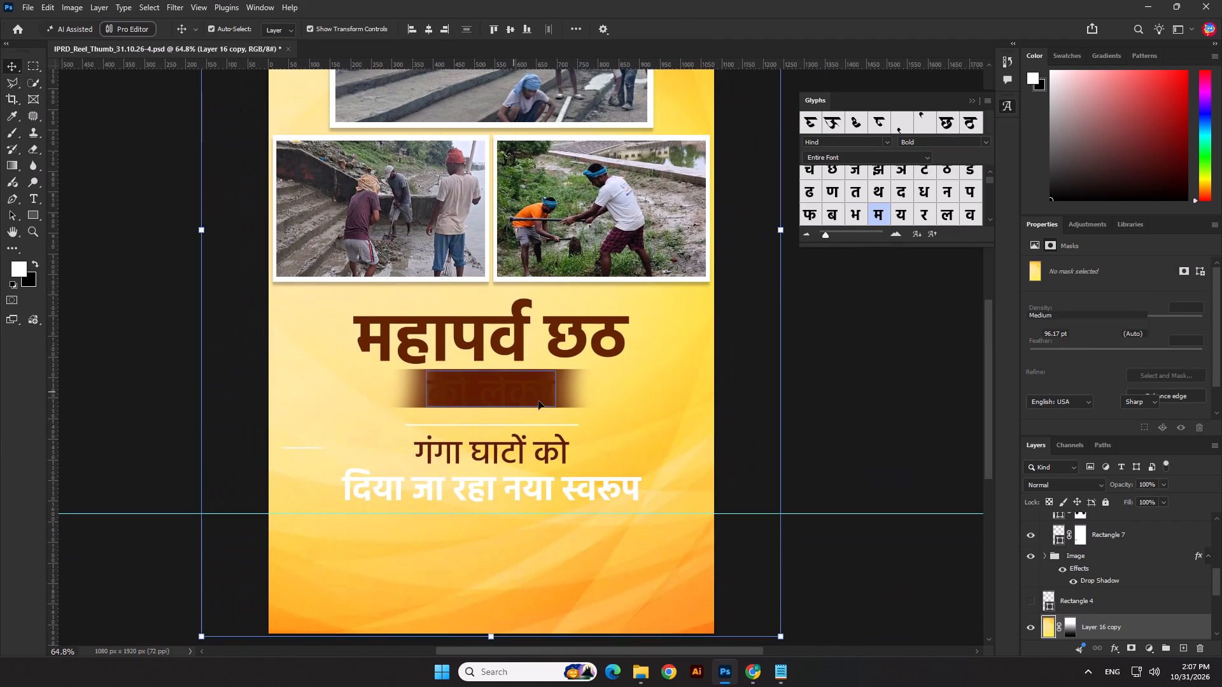
left_click(1138, 381)
left_click_drag(1004, 468, 704, 377)
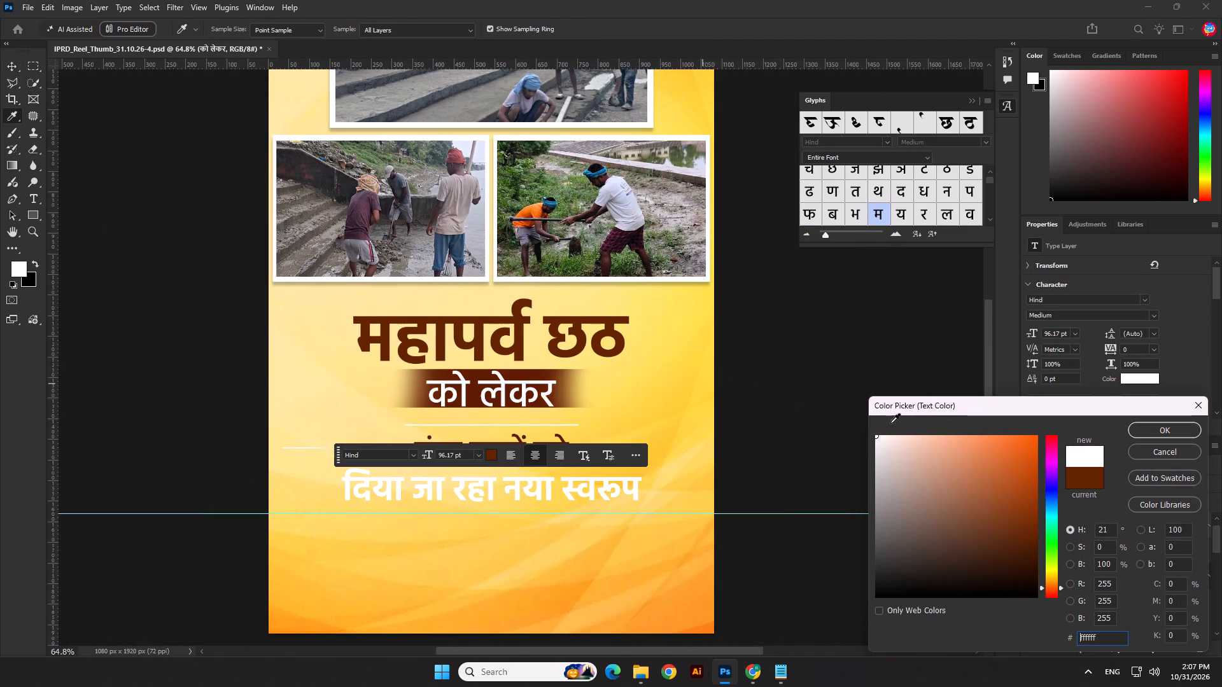
left_click(1182, 427)
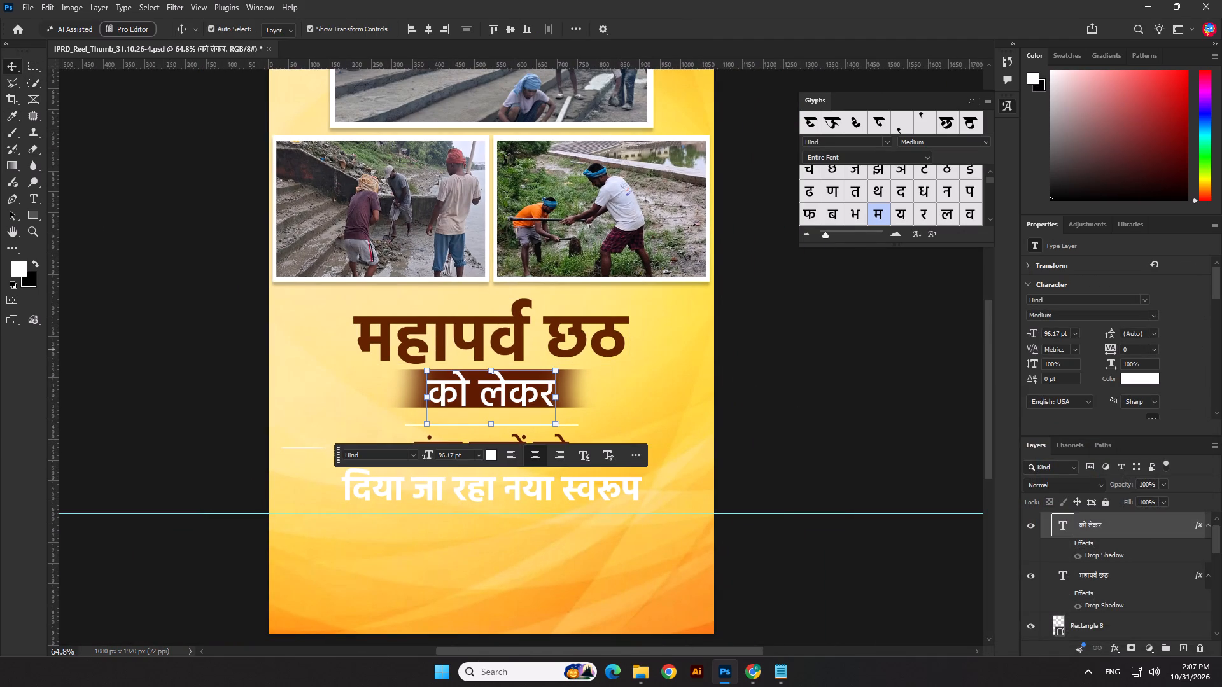
Set the "को लेकर" text to 92 pt, nudge it up on the brown band and centre it horizontally on the canvas.
left_click_drag(1059, 331, 1041, 336)
type("92")
key("Return")
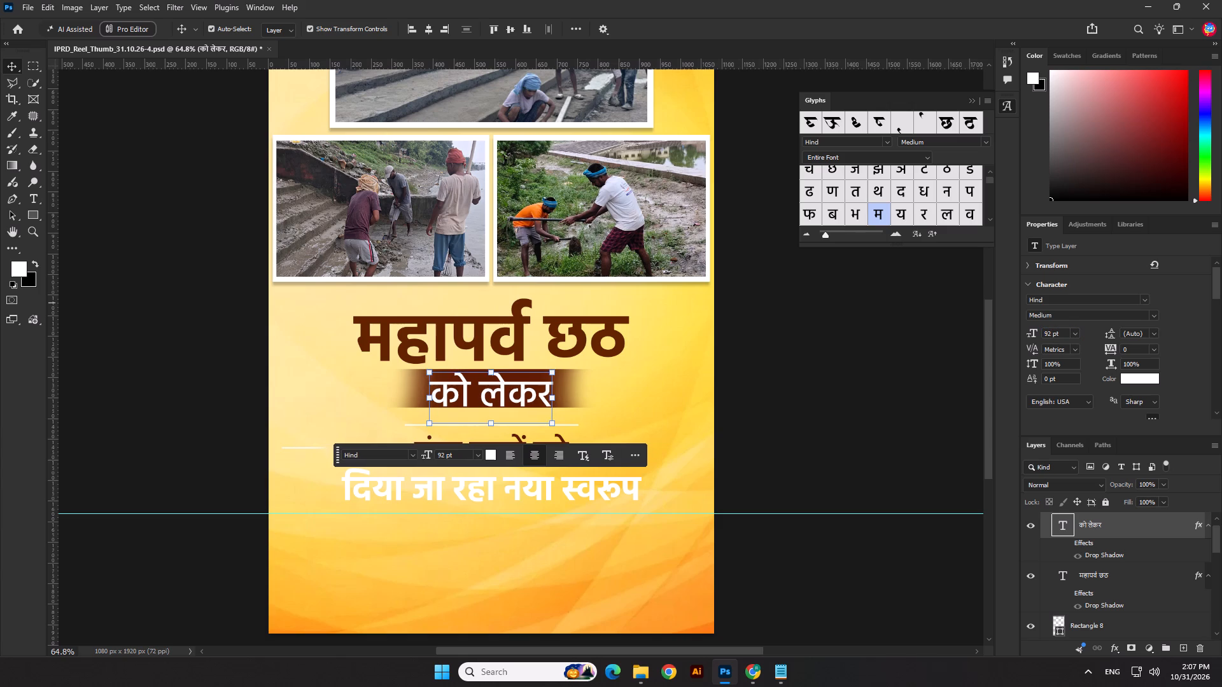
key("shift+Up")
key("Down")
key("Down")
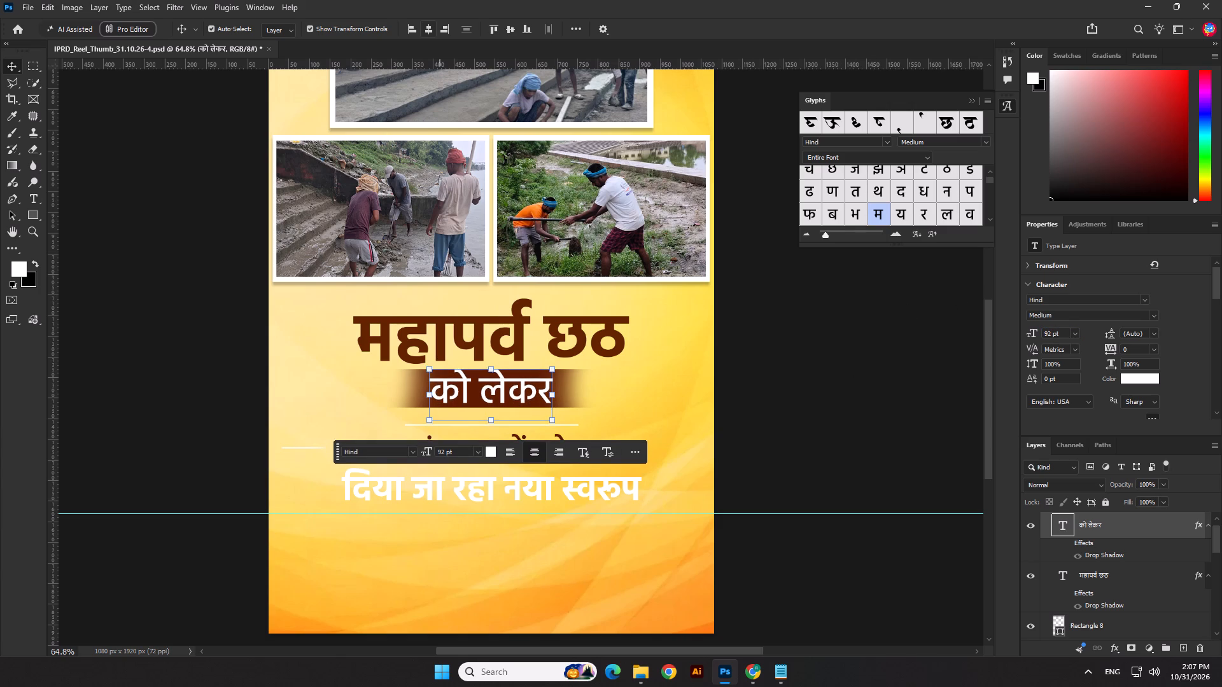
left_click(429, 29)
left_click(752, 405)
Scale the "को लेकर" text down to about 84.9 pt, nudge it up slightly and centre it horizontally on the canvas.
left_click(566, 388)
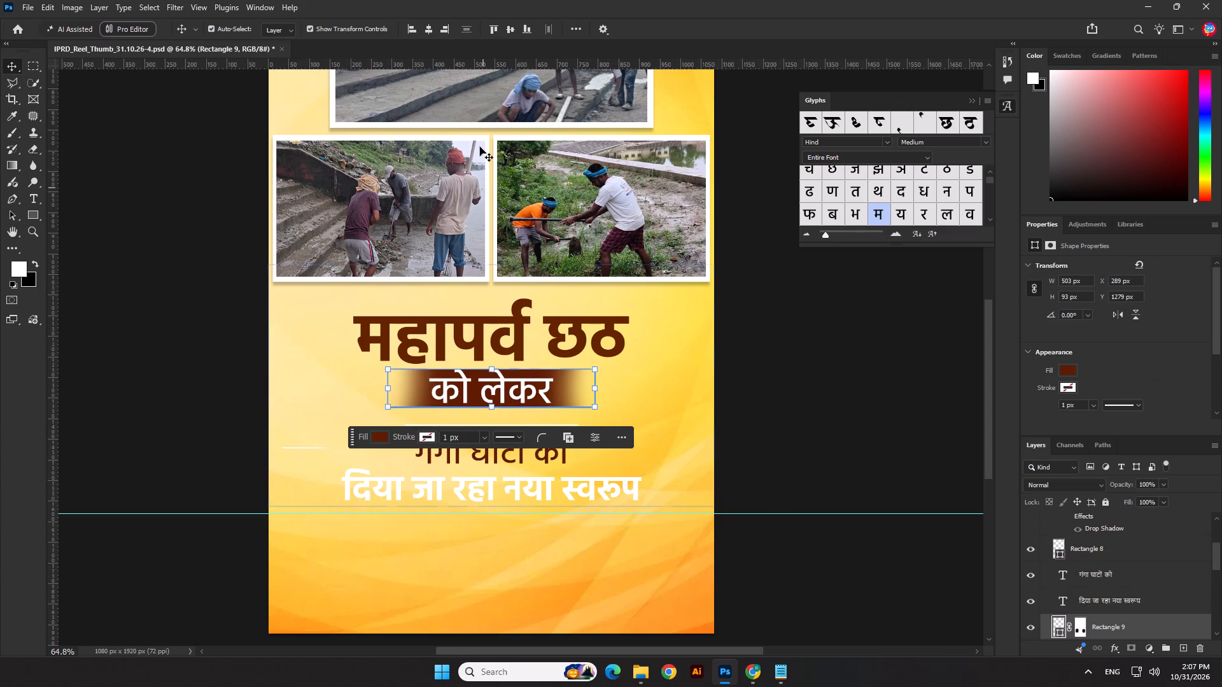
scroll(452, 351, "up", 5)
left_click(523, 397)
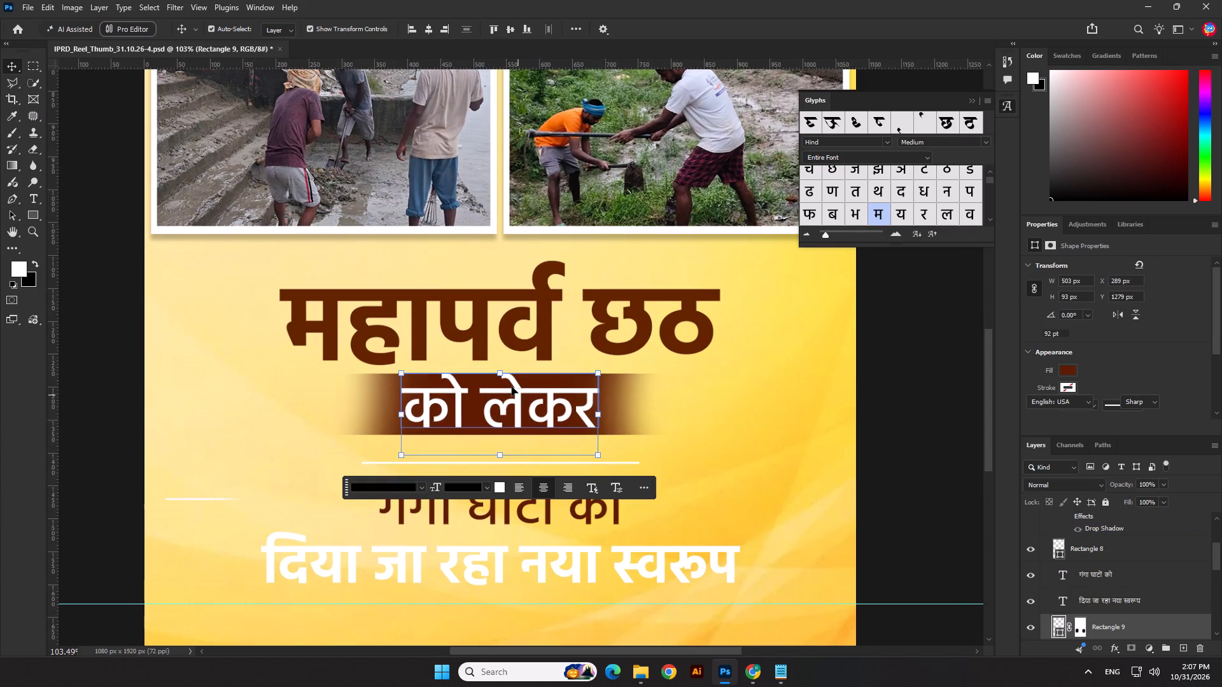
left_click_drag(504, 375, 503, 381)
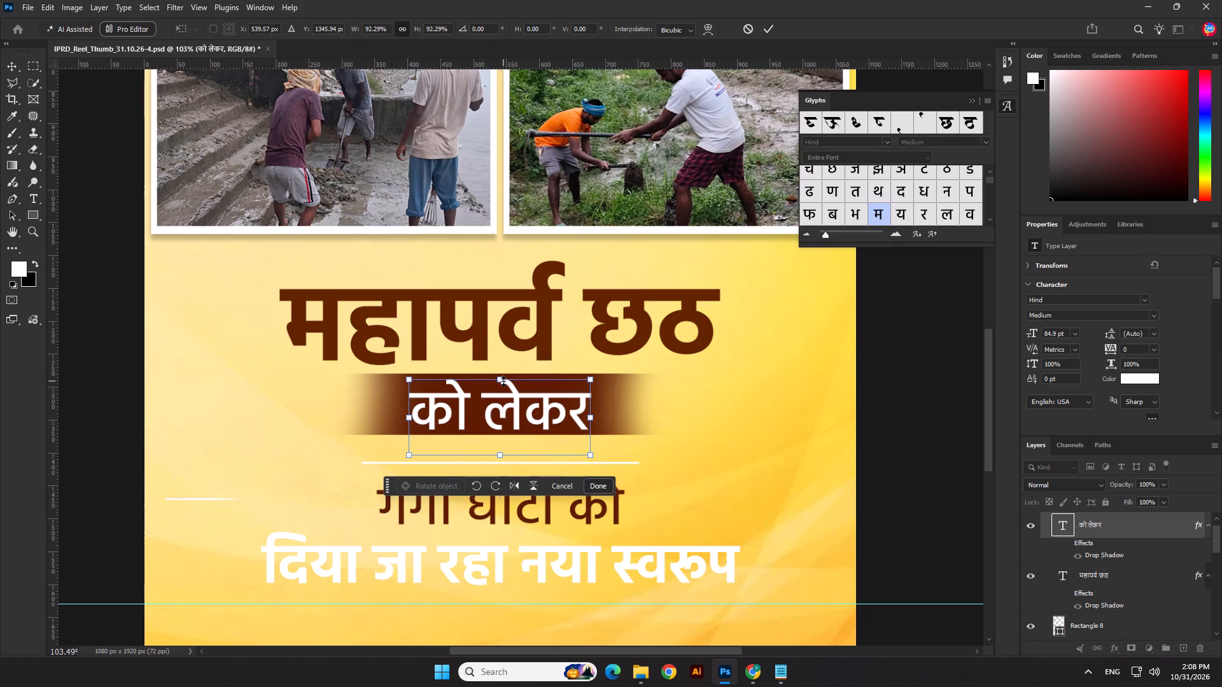
key("Up")
key("Up")
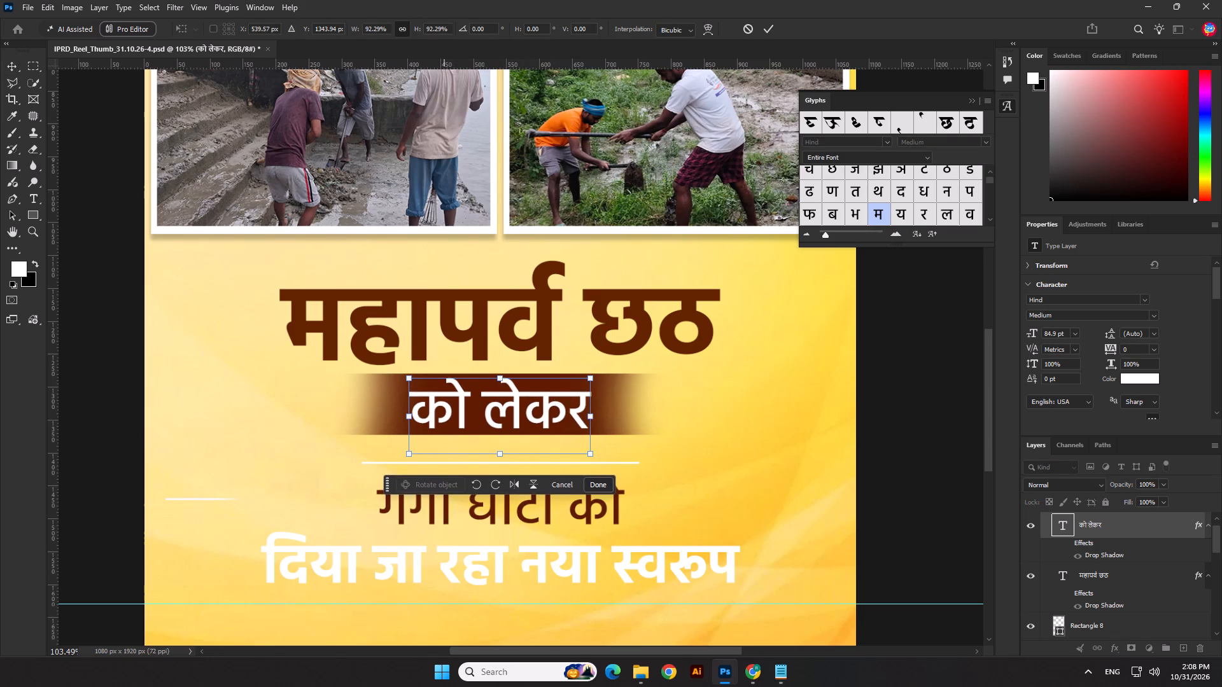
key("Return")
left_click(430, 29)
Narrow the brown rectangle behind "को लेकर" to about 462 px wide and centre it horizontally on the canvas.
left_click(618, 416)
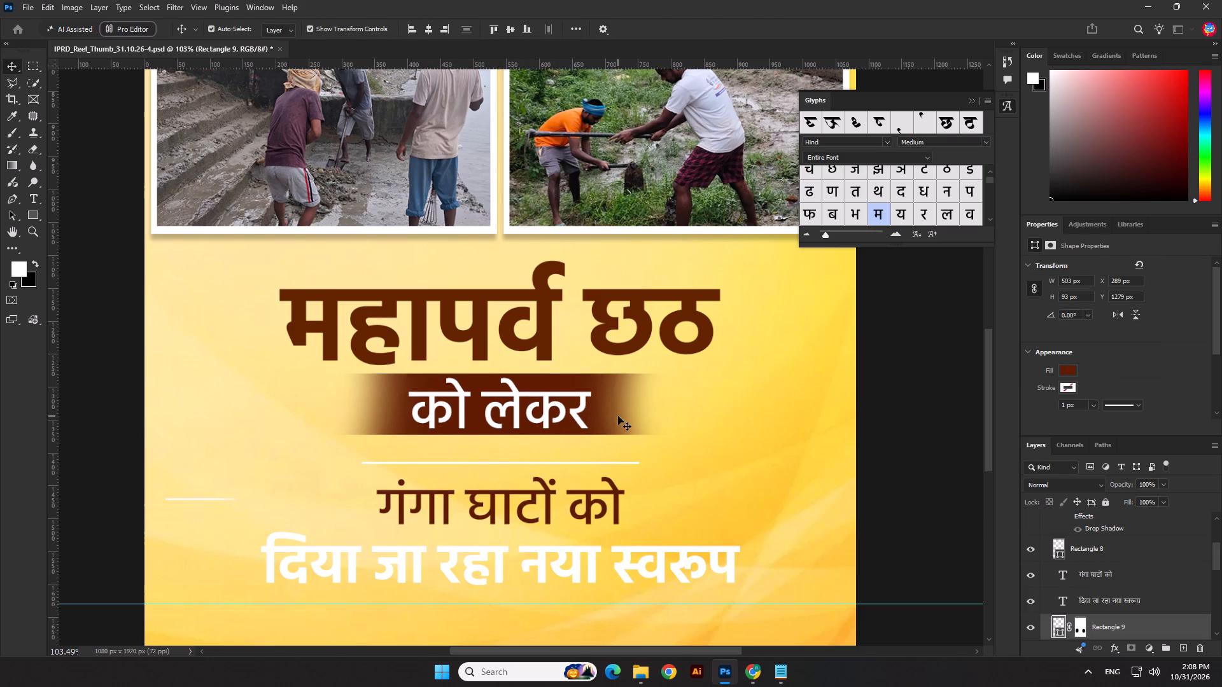
left_click_drag(668, 403, 639, 405)
key("Return")
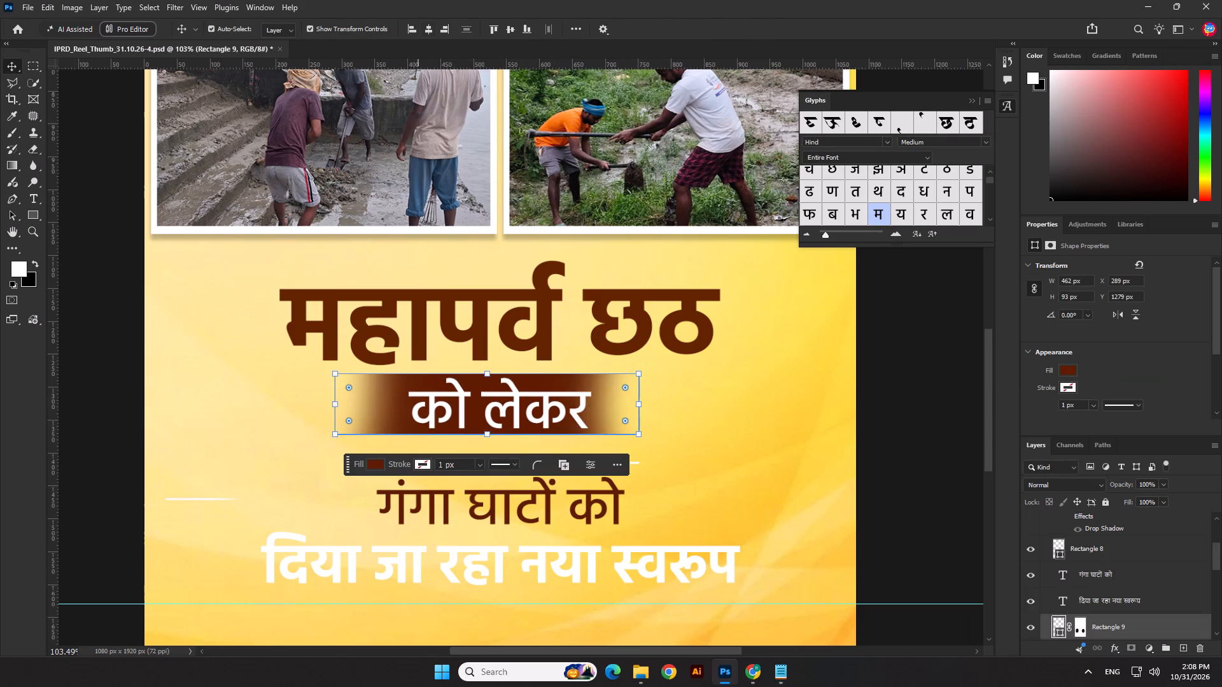
left_click(427, 25)
Delete the white divider line below the brown band and the "गंगा घाटों को" text line.
left_click(213, 489)
scroll(719, 538, "down", 4)
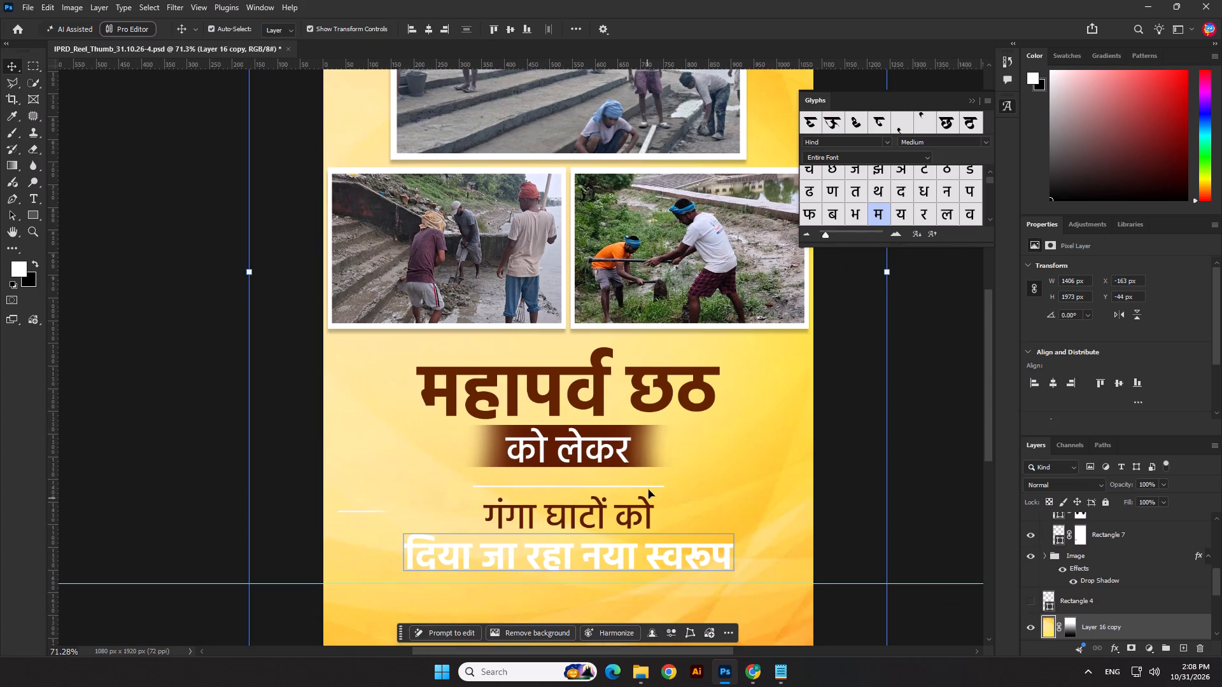
left_click(649, 486)
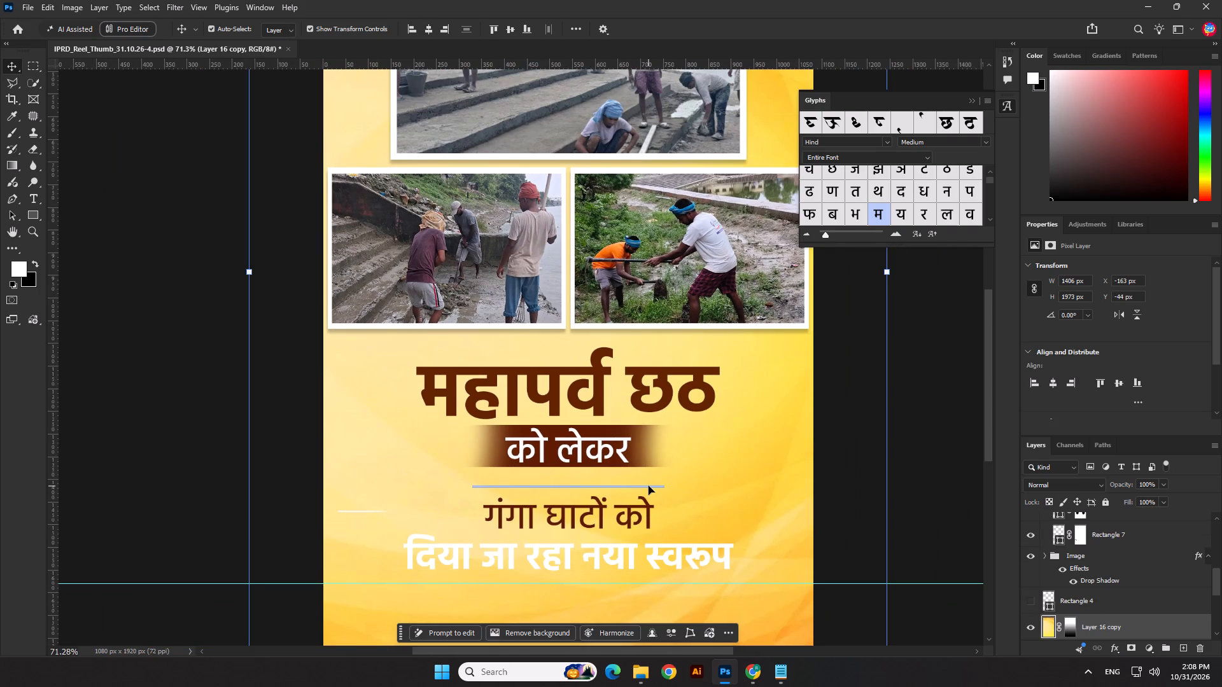
scroll(650, 494, "up", 6)
left_click(653, 482)
key("Delete")
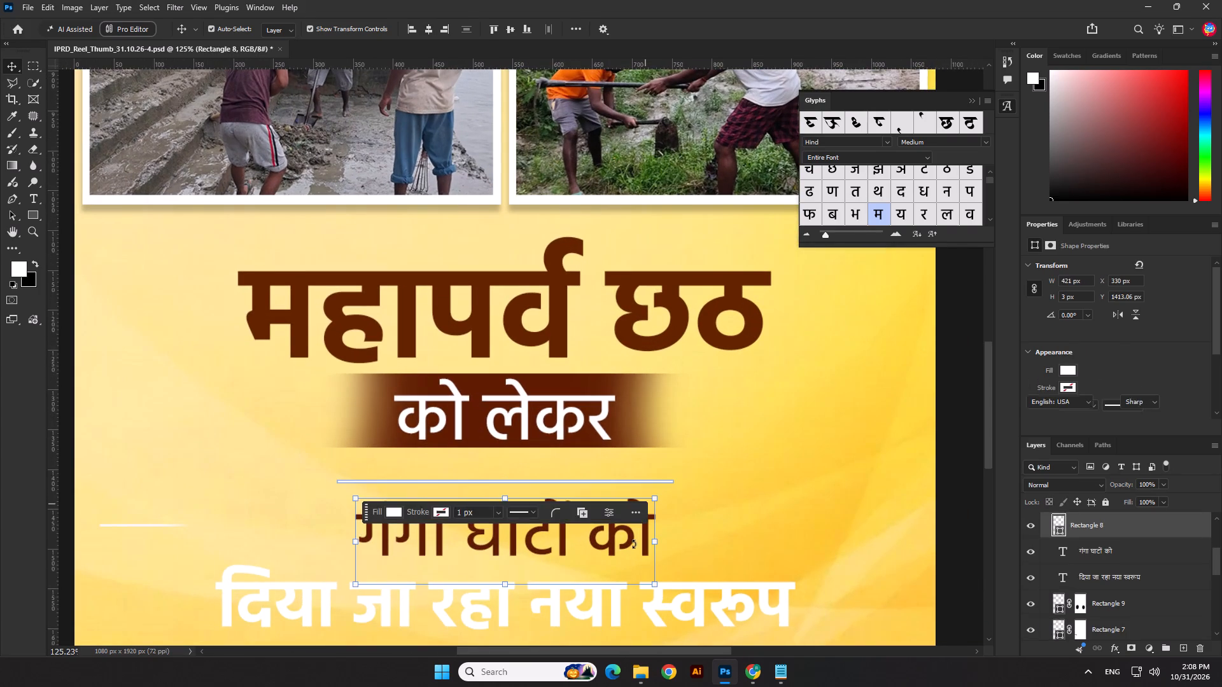
left_click(624, 536)
key("Delete")
Move the "दिया जा रहा नया स्वरूप" text up to sit just below the brown band, keeping it horizontally centred.
left_click_drag(617, 588, 619, 525)
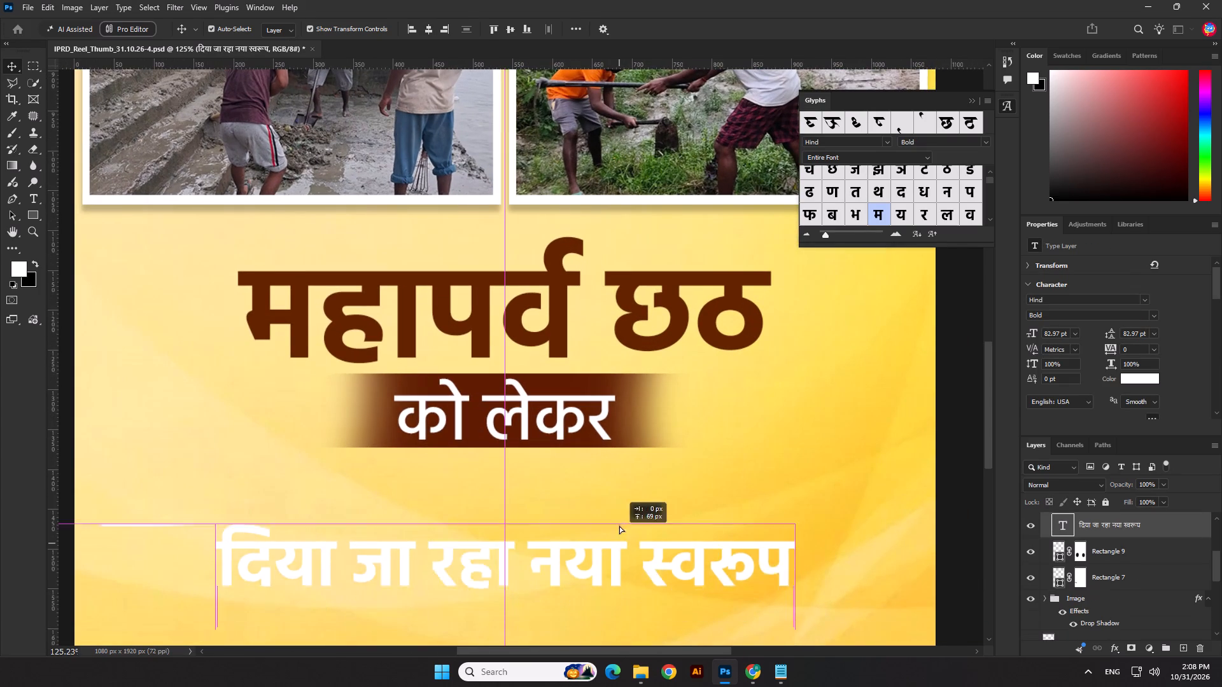
left_click_drag(619, 525, 633, 476)
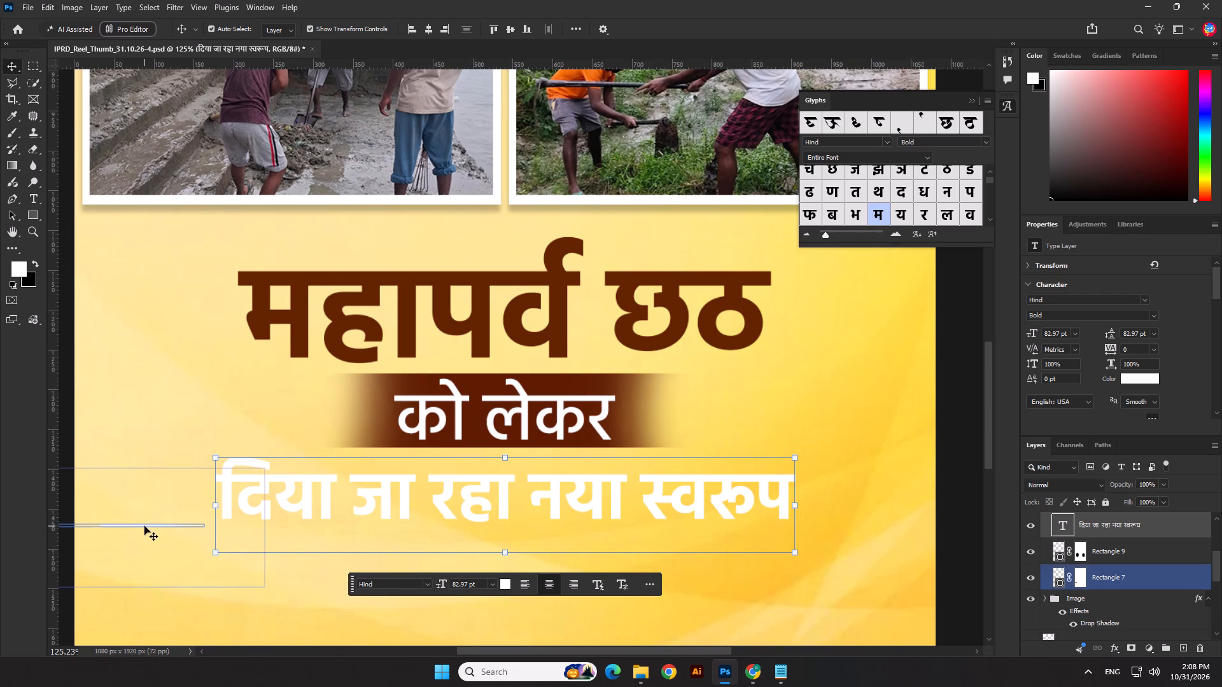
Delete the leftover short white line near the canvas's left edge (Rectangle 7).
left_click(144, 526)
key("Delete")
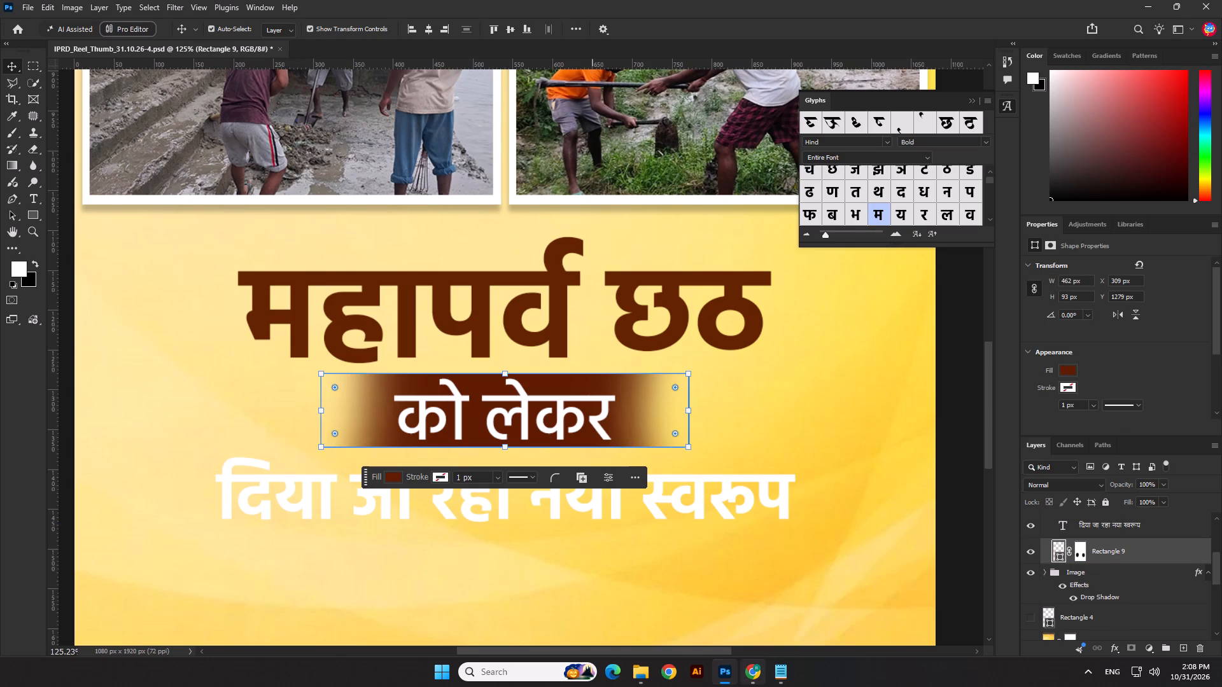
Copy "सज रहें घाट" from the last thumbnail headline in the Notepad notes and return to the Photoshop design.
left_click(758, 672)
left_click(785, 677)
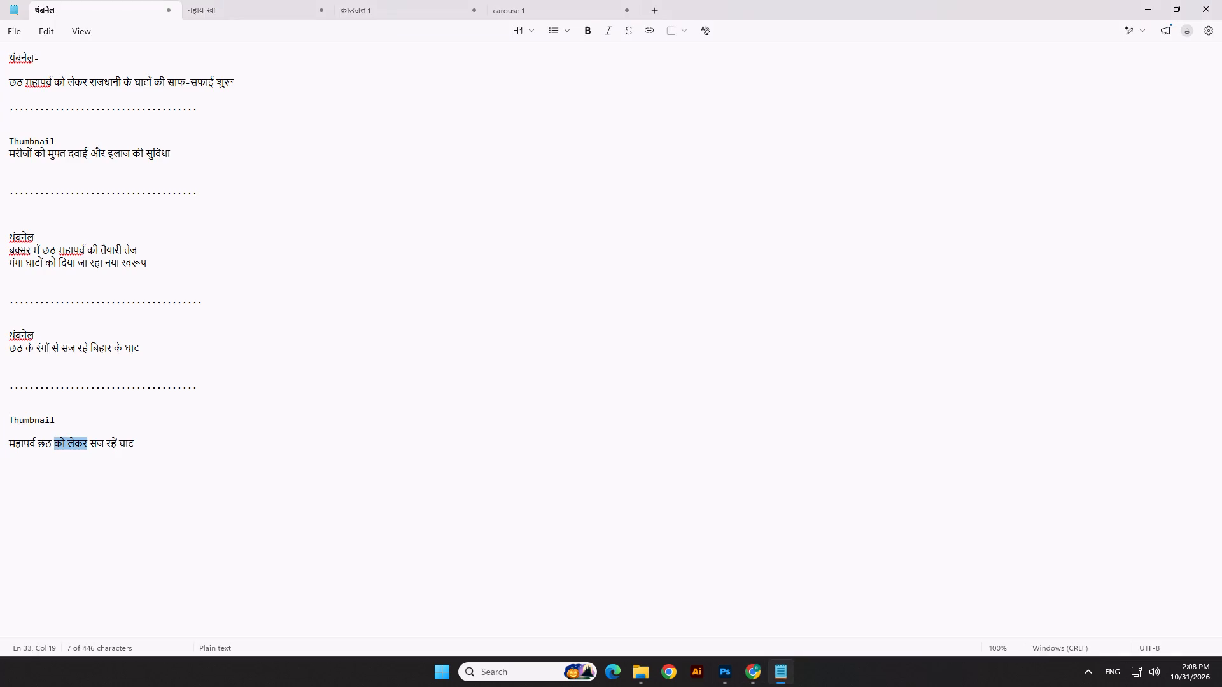
left_click(99, 448)
left_click_drag(89, 448, 135, 447)
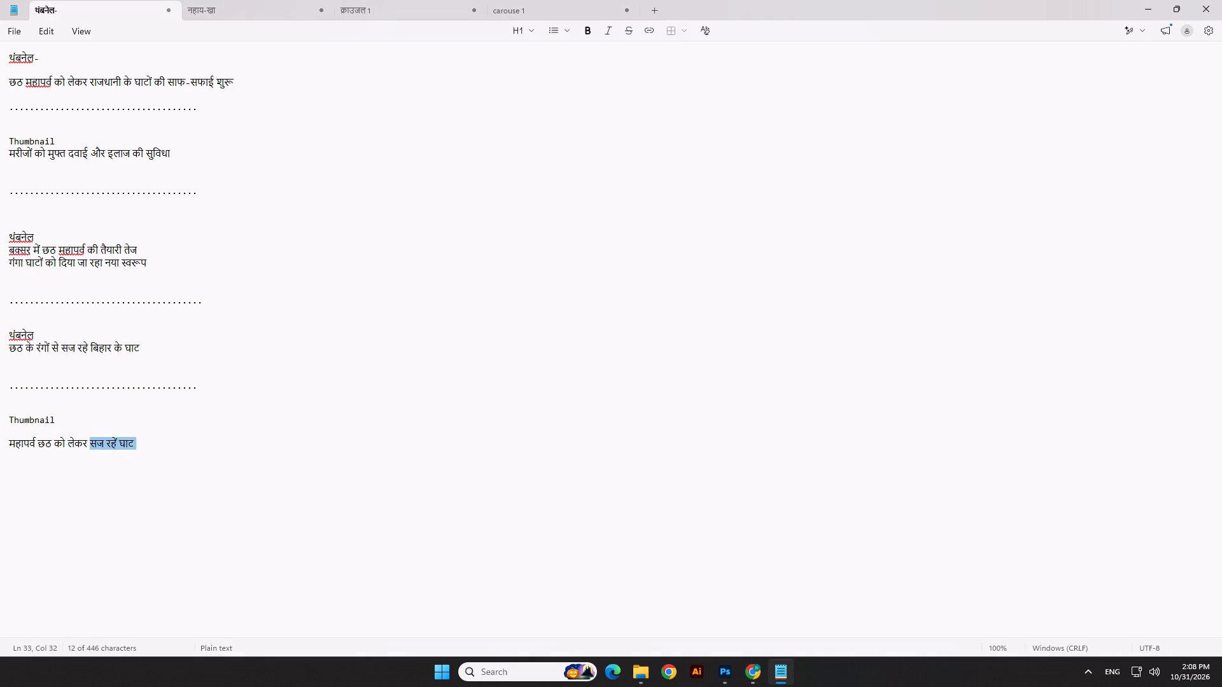
left_click_drag(135, 447, 132, 447)
key("ctrl+c")
key("ctrl+c")
key("alt+Tab")
key("alt+Tab")
key("alt+Tab")
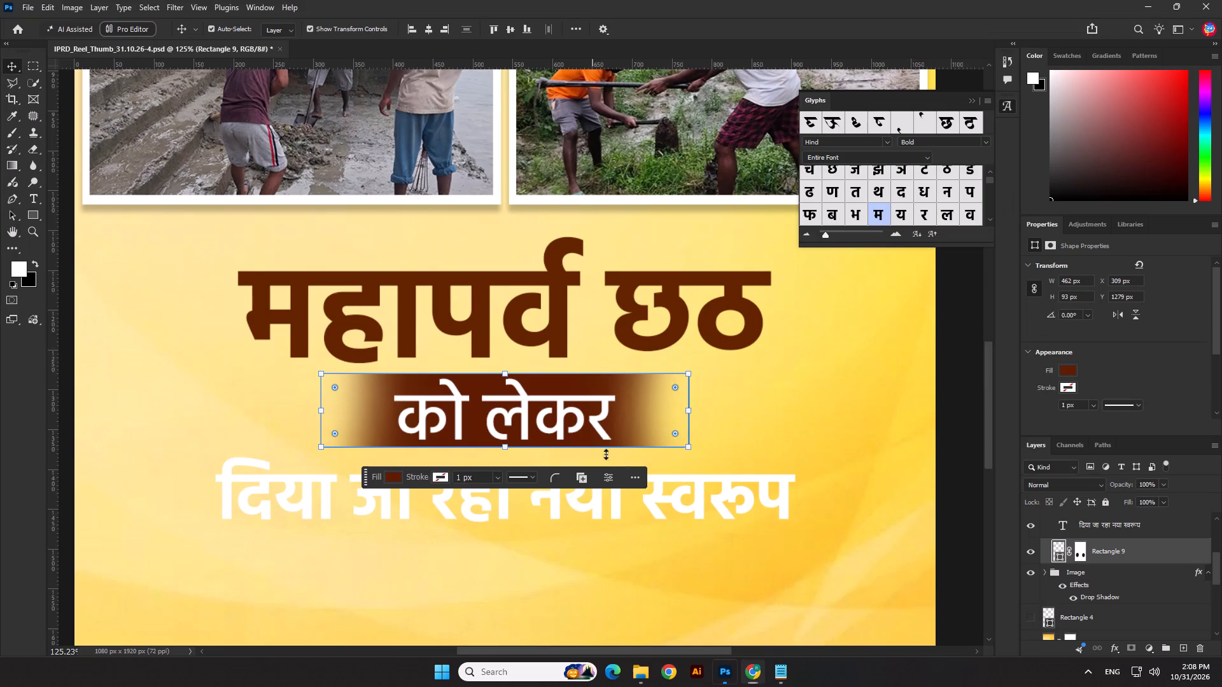
scroll(694, 483, "down", 3)
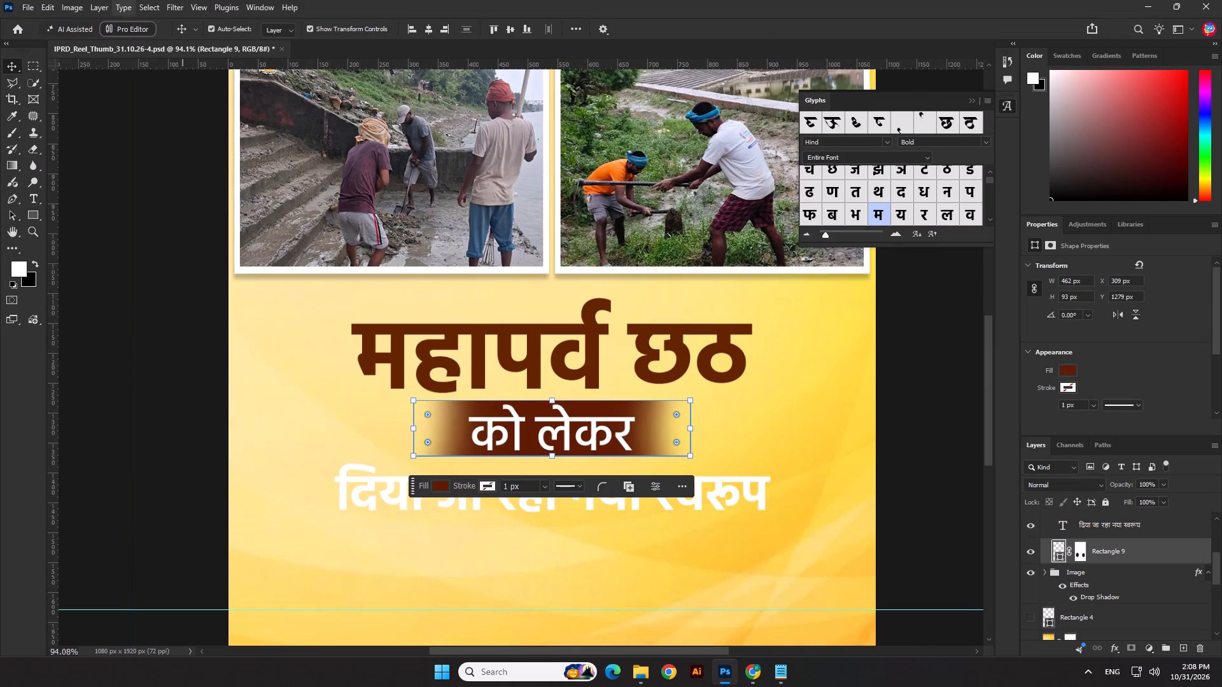
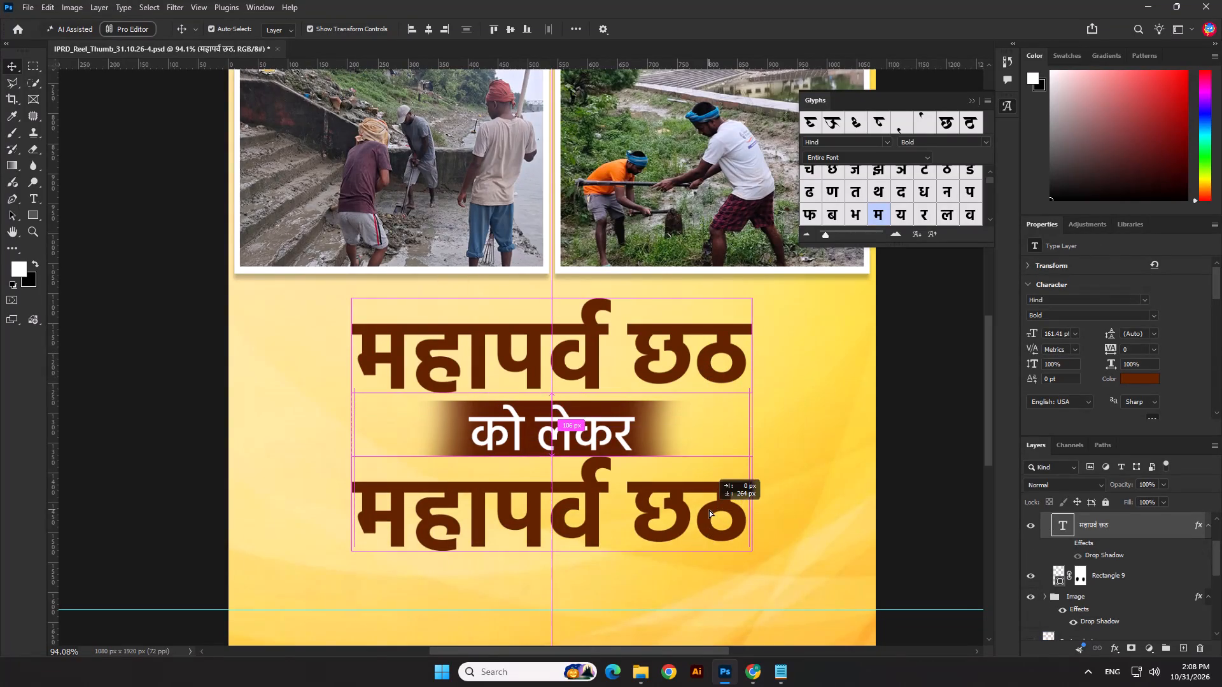
Duplicate the "महापर्व छठ" line below the brown band and replace the copy's text with "सज रहें घाट".
left_click_drag(709, 510, 709, 518, "alt+shift")
double_click(709, 518, "alt")
key("ctrl+v")
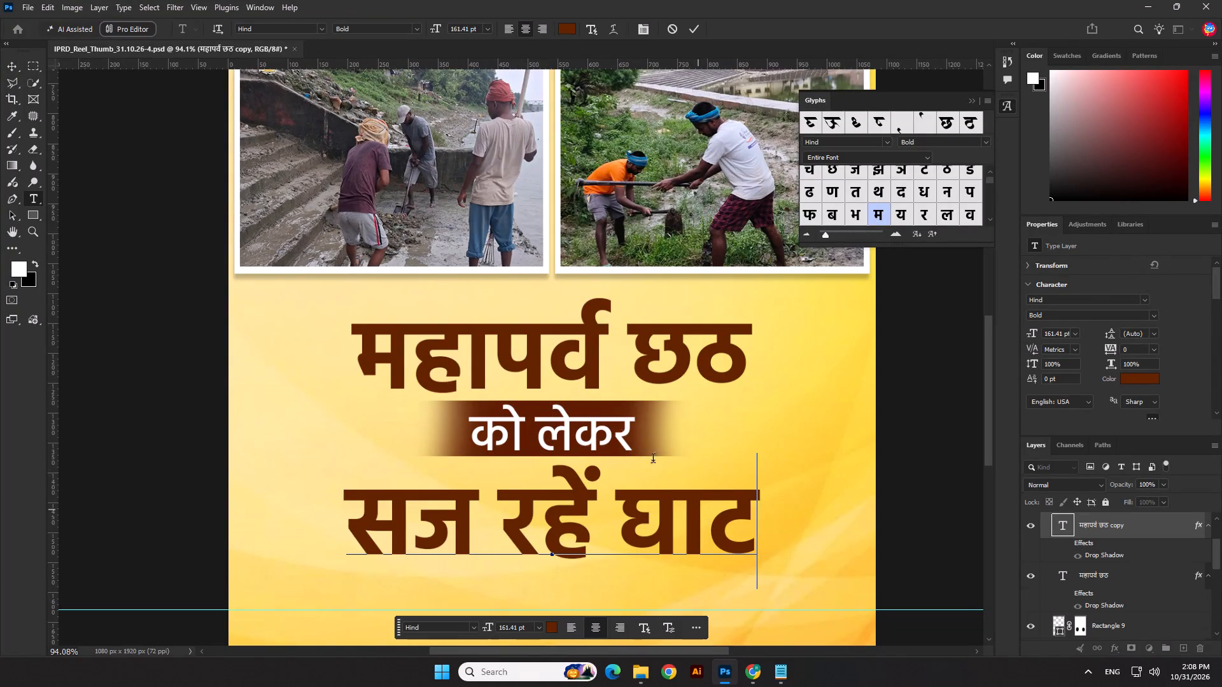
scroll(599, 413, "down", 8)
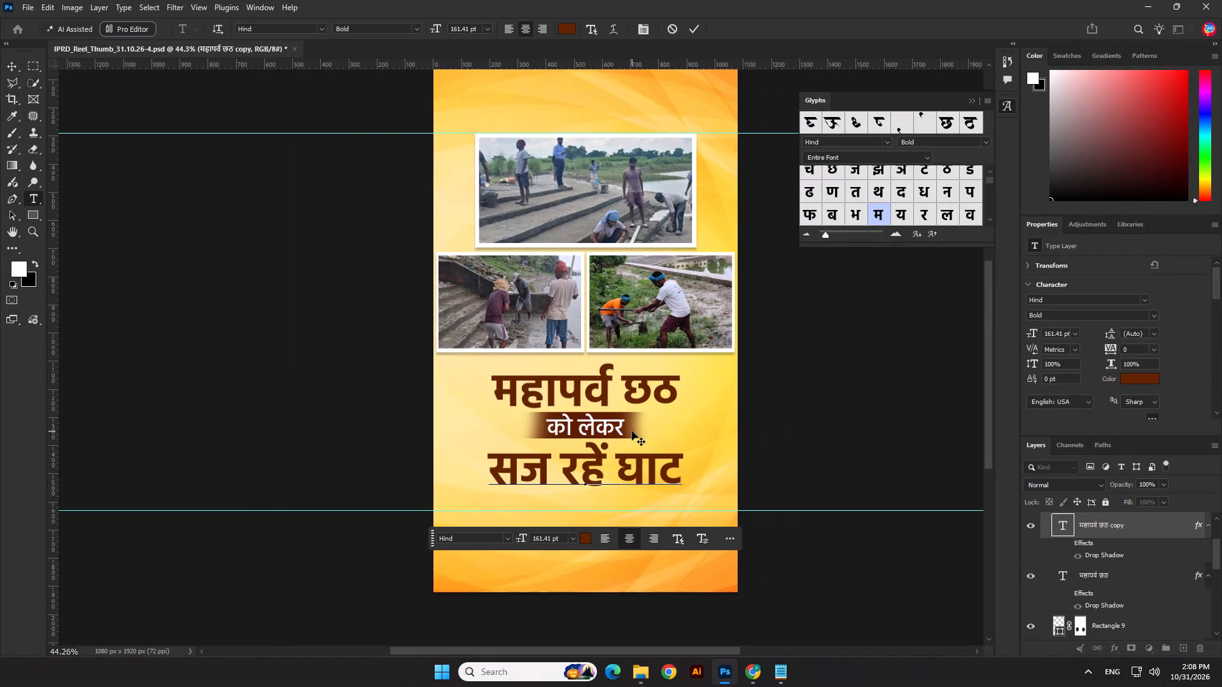
left_click(12, 62)
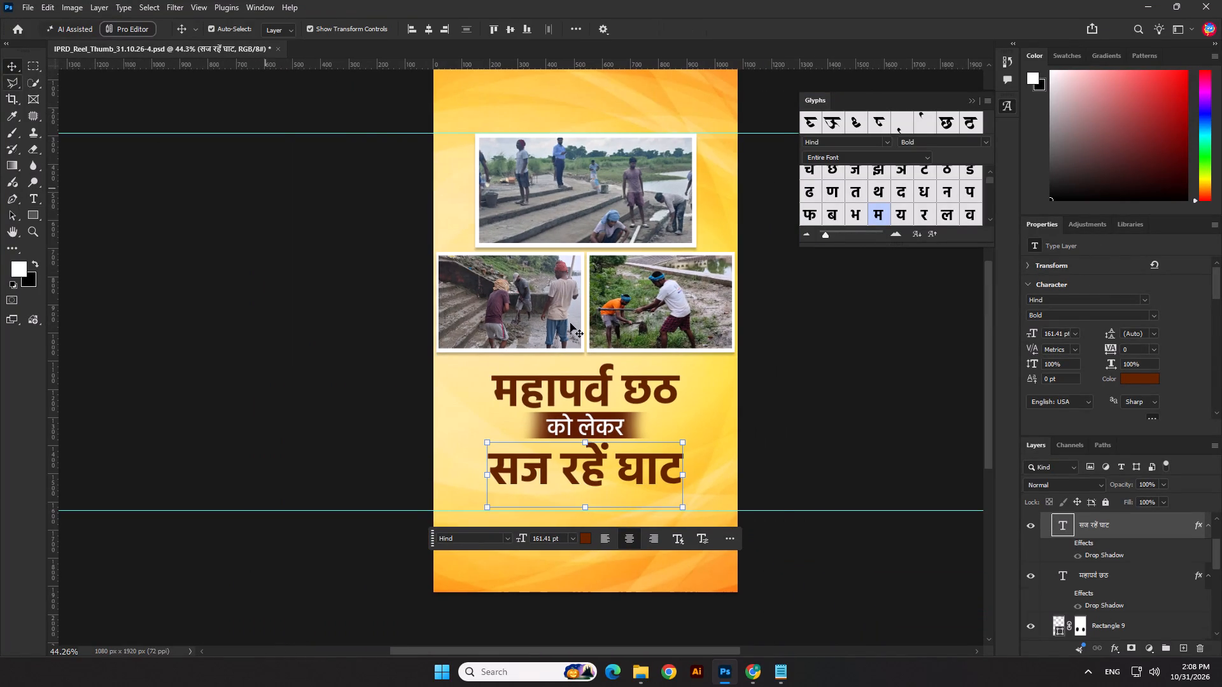
Nudge the "सज रहें घाट" line 20 px down, away from the brown band.
key("shift+Down")
key("shift+Down")
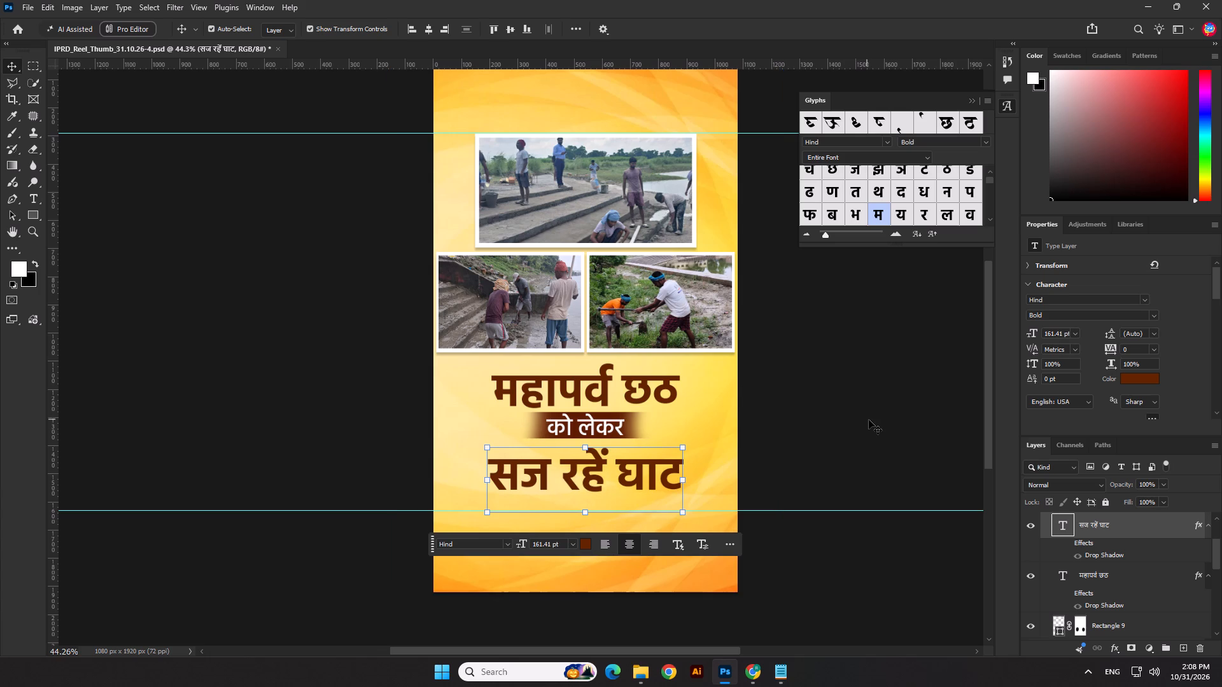
left_click(869, 420)
Nudge the brown band and its "को लेकर" text 10 px down to even the spacing between the headline lines.
scroll(653, 437, "up", 3)
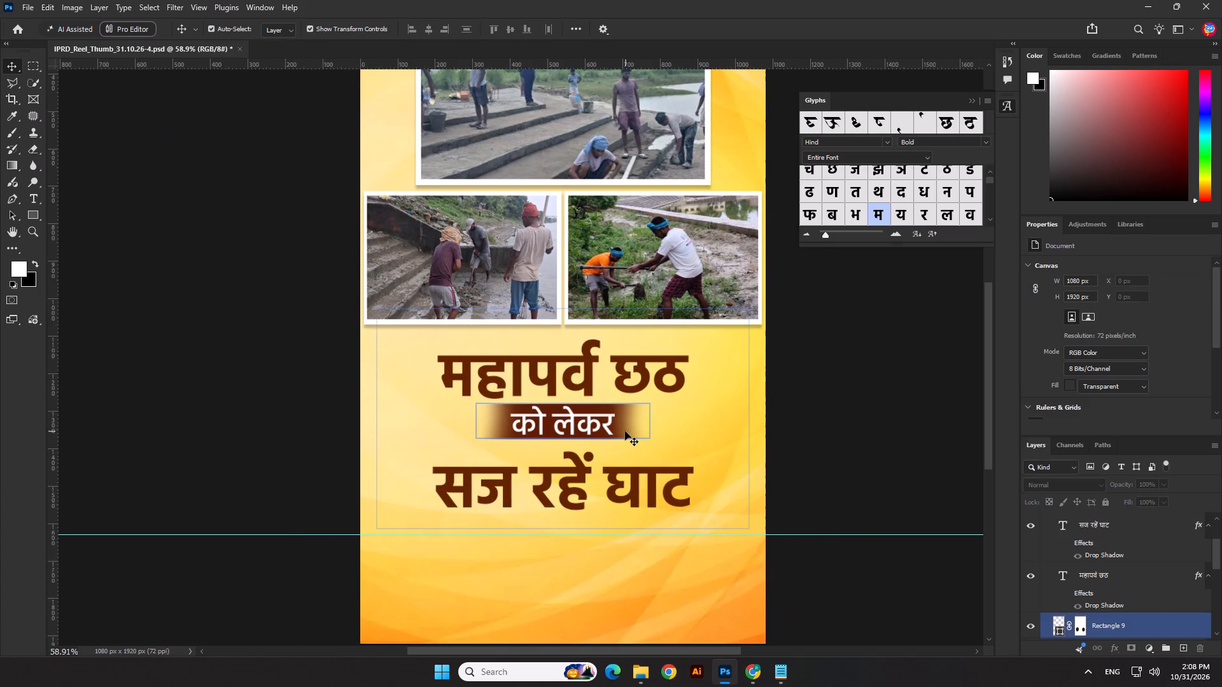
left_click(621, 431)
left_click(606, 426, "shift")
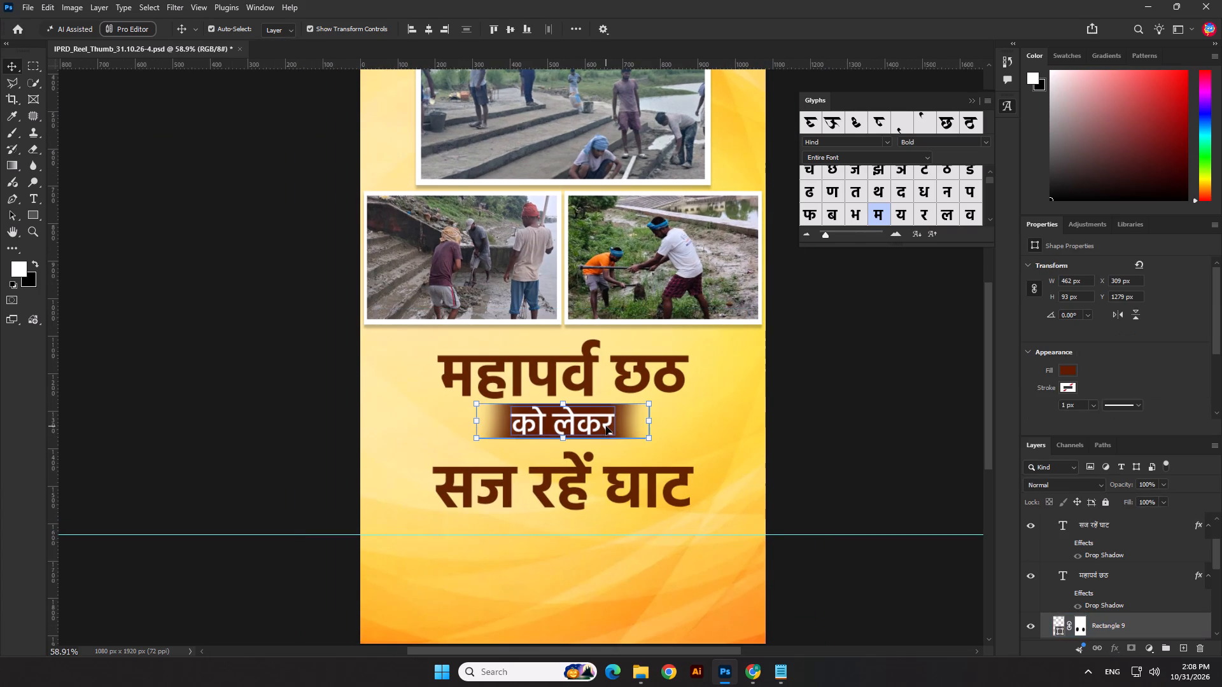
key("shift+Down")
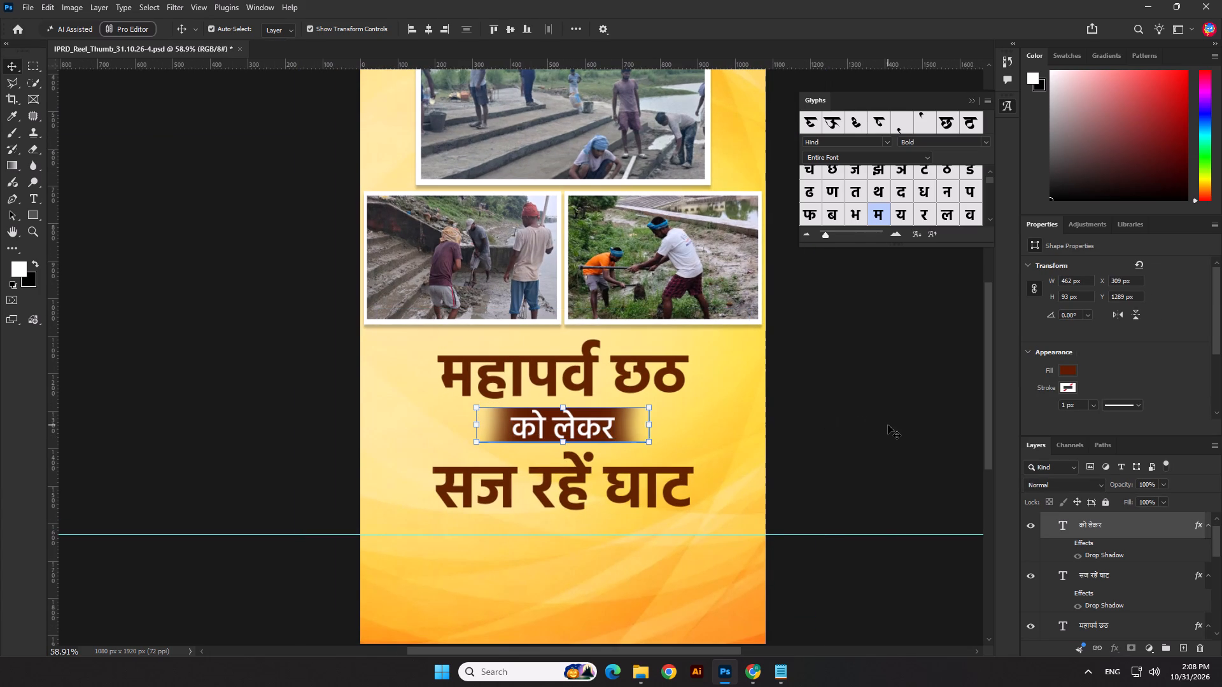
left_click(888, 425)
Scale the three headline lines and the brown band up together to about 105% and align them on their horizontal centres.
left_click(635, 494)
left_click(623, 420, "shift")
left_click(605, 427, "shift")
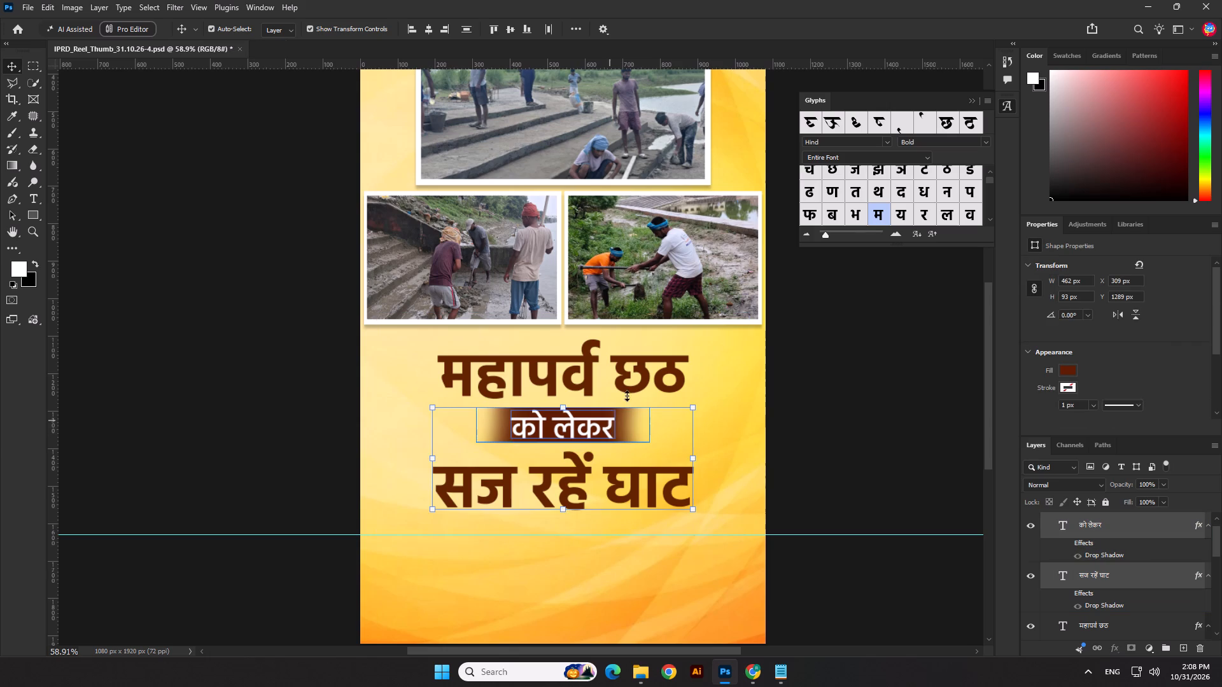
left_click(626, 374, "shift")
left_click_drag(568, 510, 570, 525)
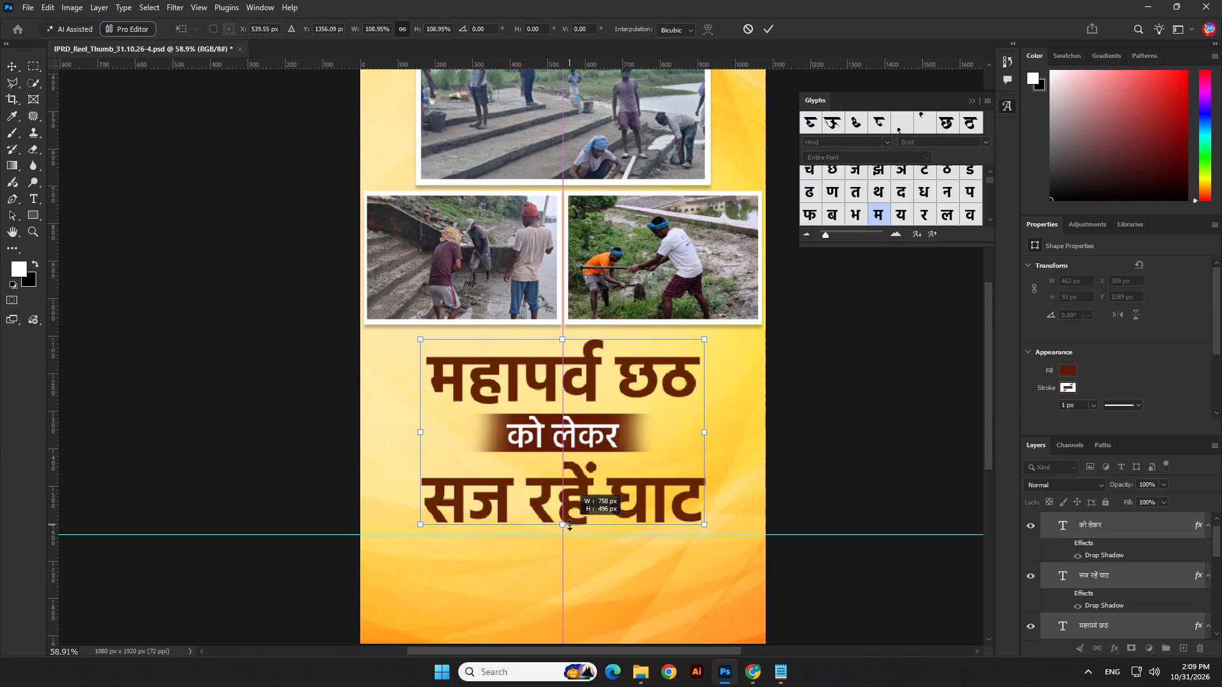
left_click_drag(570, 525, 570, 522)
scroll(722, 463, "down", 3)
key("Return")
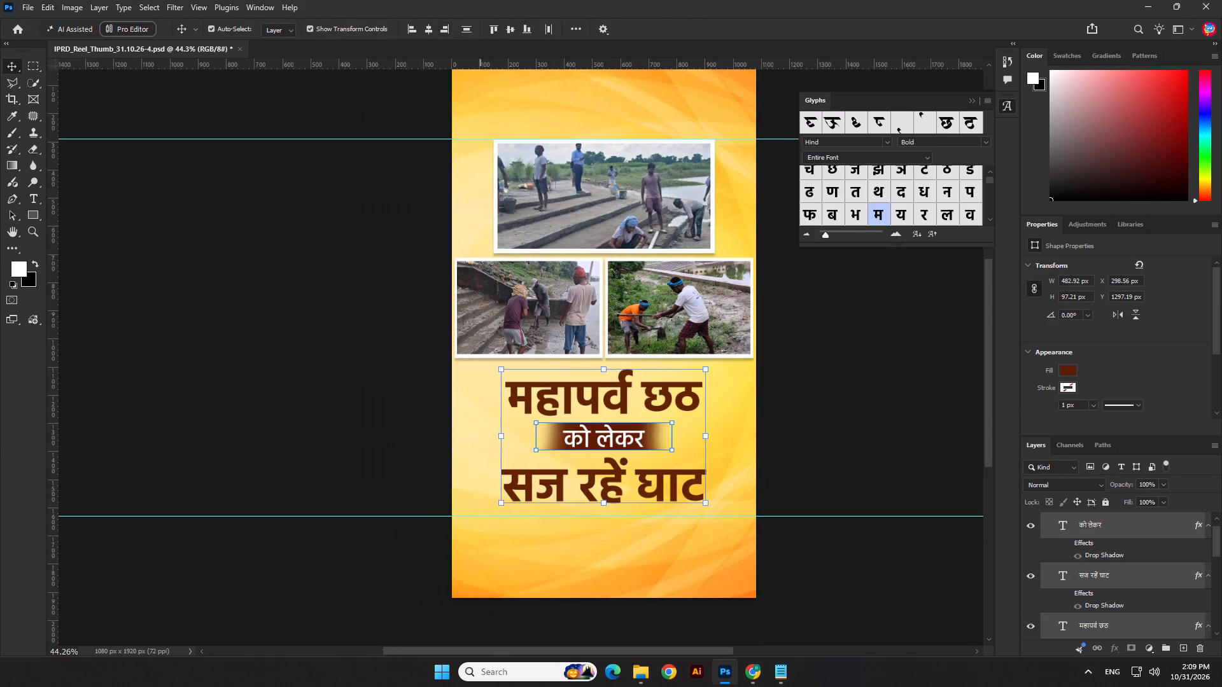
double_click(430, 27)
left_click(316, 384)
scroll(631, 428, "down", 3)
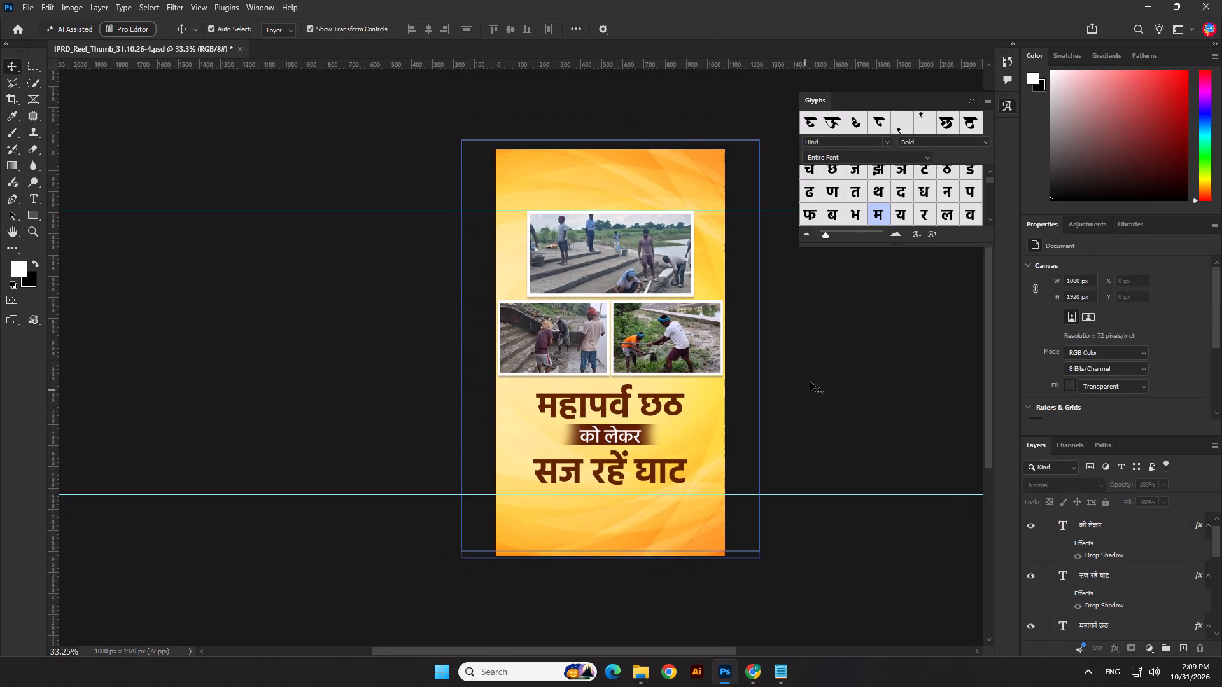
left_click(822, 369)
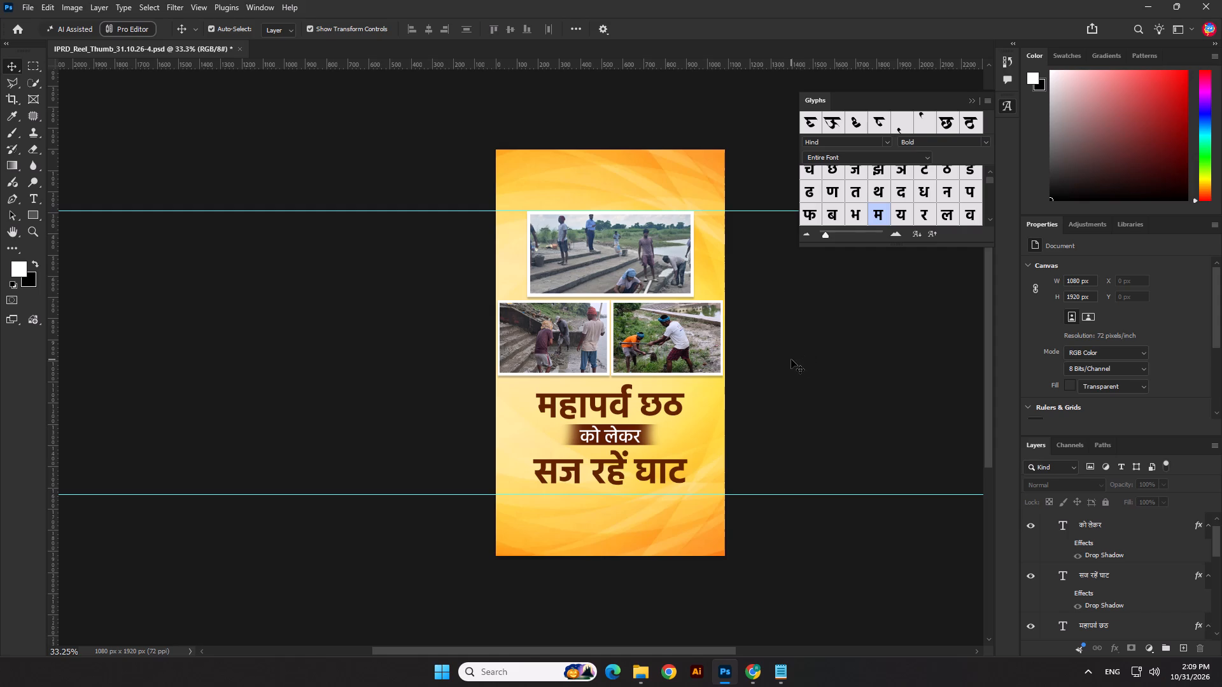
Move the Image group with the three framed photos 20 px down, closer to the headline.
left_click_drag(791, 359, 698, 326)
scroll(1109, 534, "up", 2)
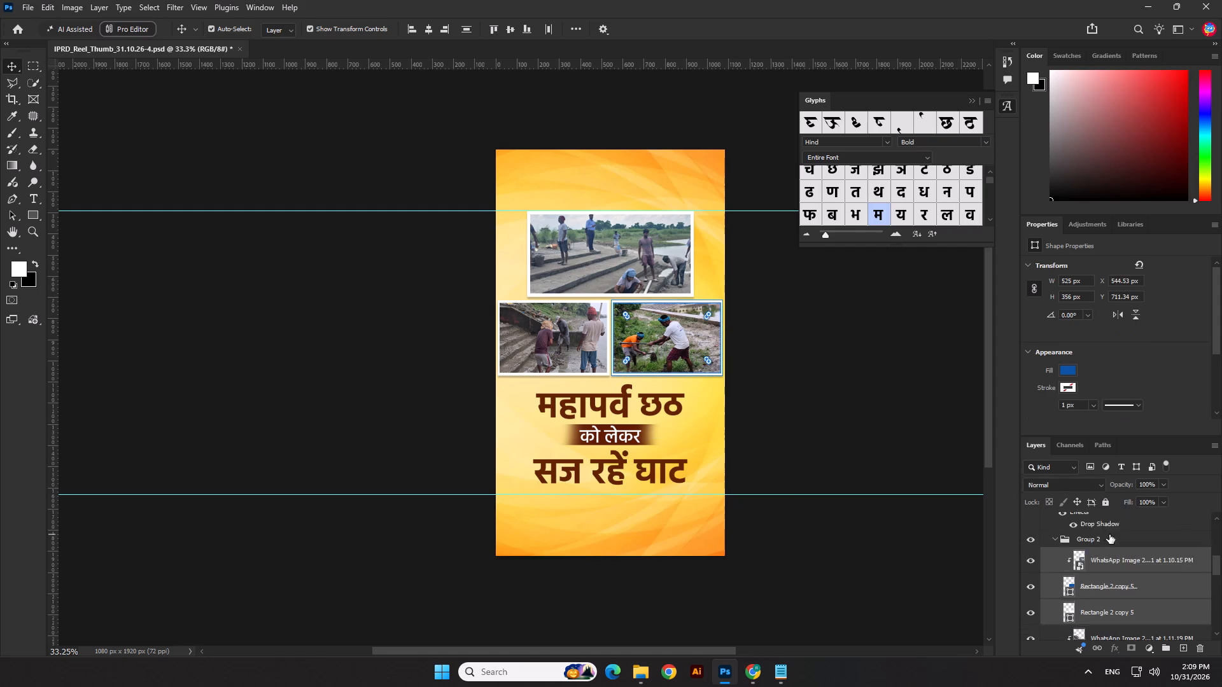
scroll(1109, 534, "up", 8)
left_click(1086, 611)
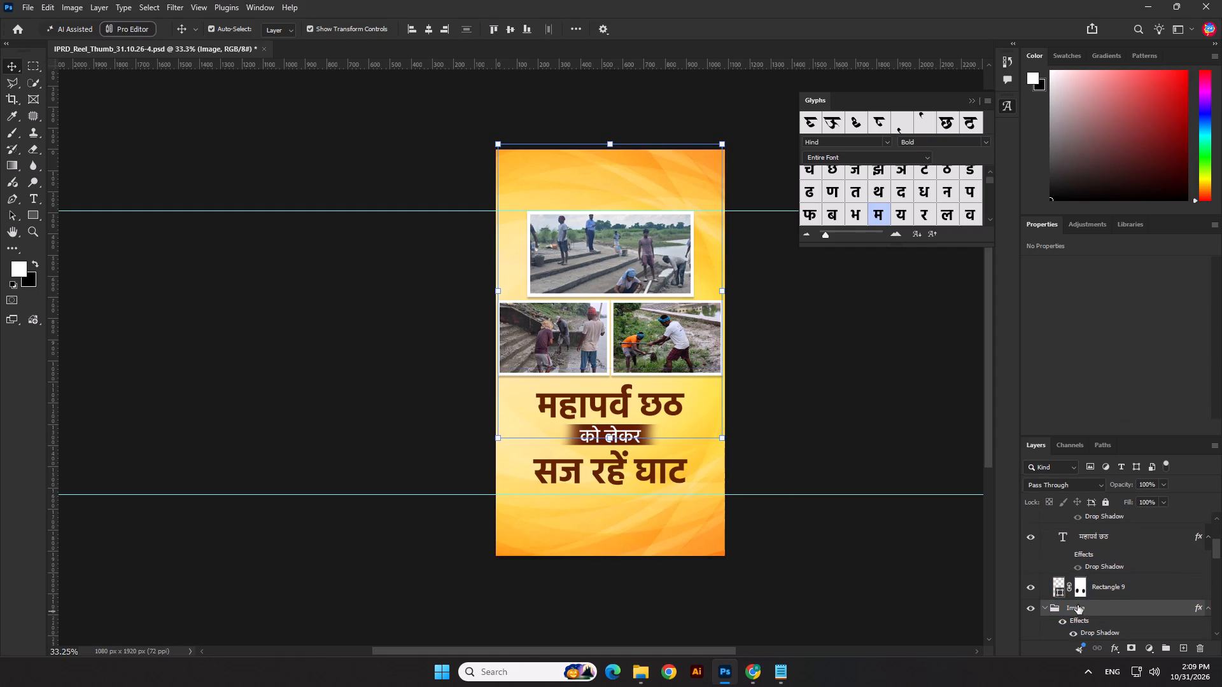
key("shift+Down")
key("shift+Down")
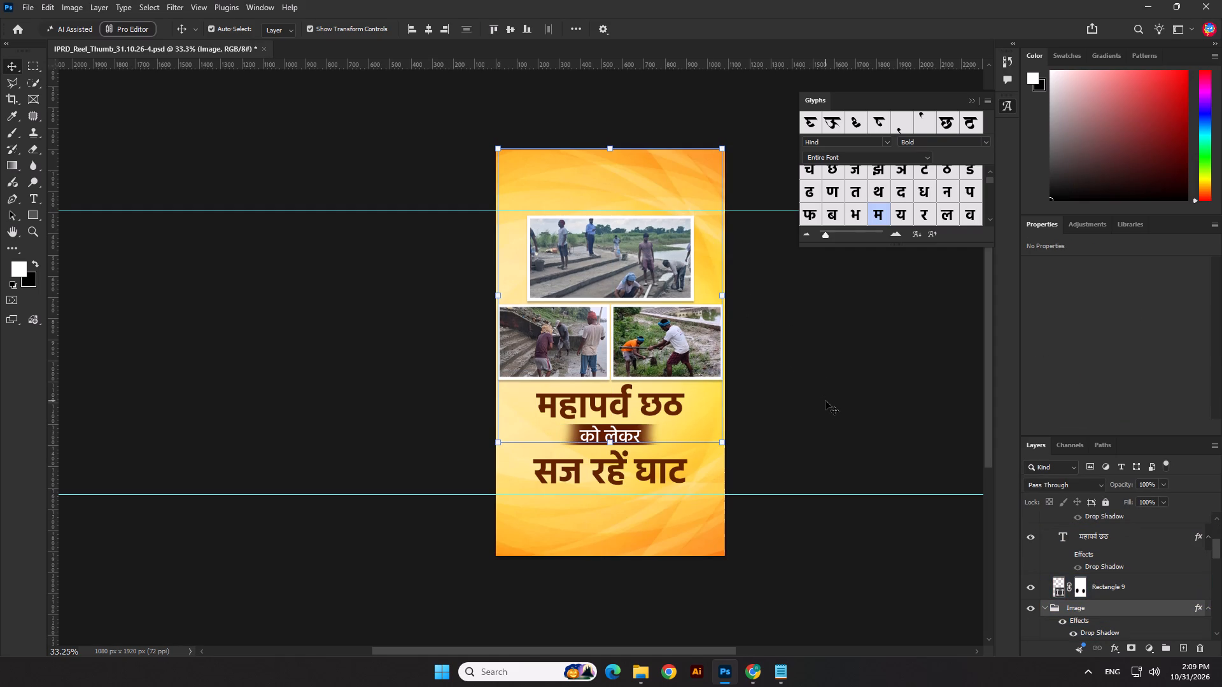
key("shift+Down")
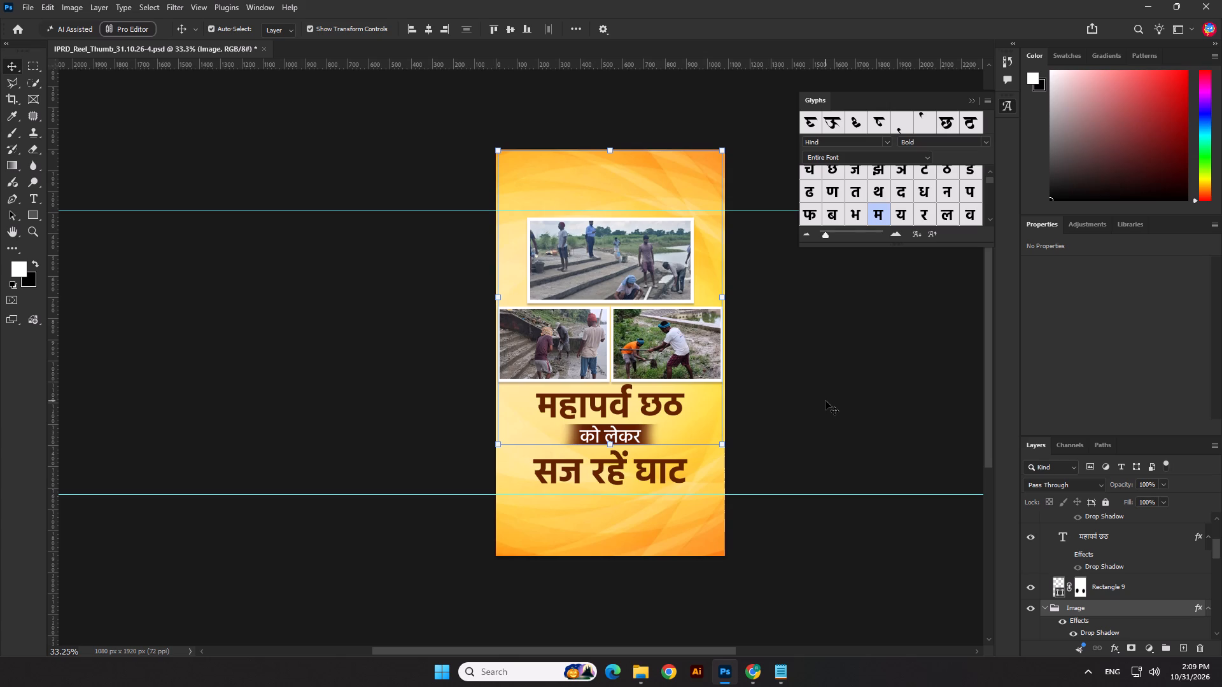
key("shift+Up")
left_click(825, 401)
Add a Levels adjustment layer and place it above Group 1, outside the group.
scroll(1118, 550, "up", 8)
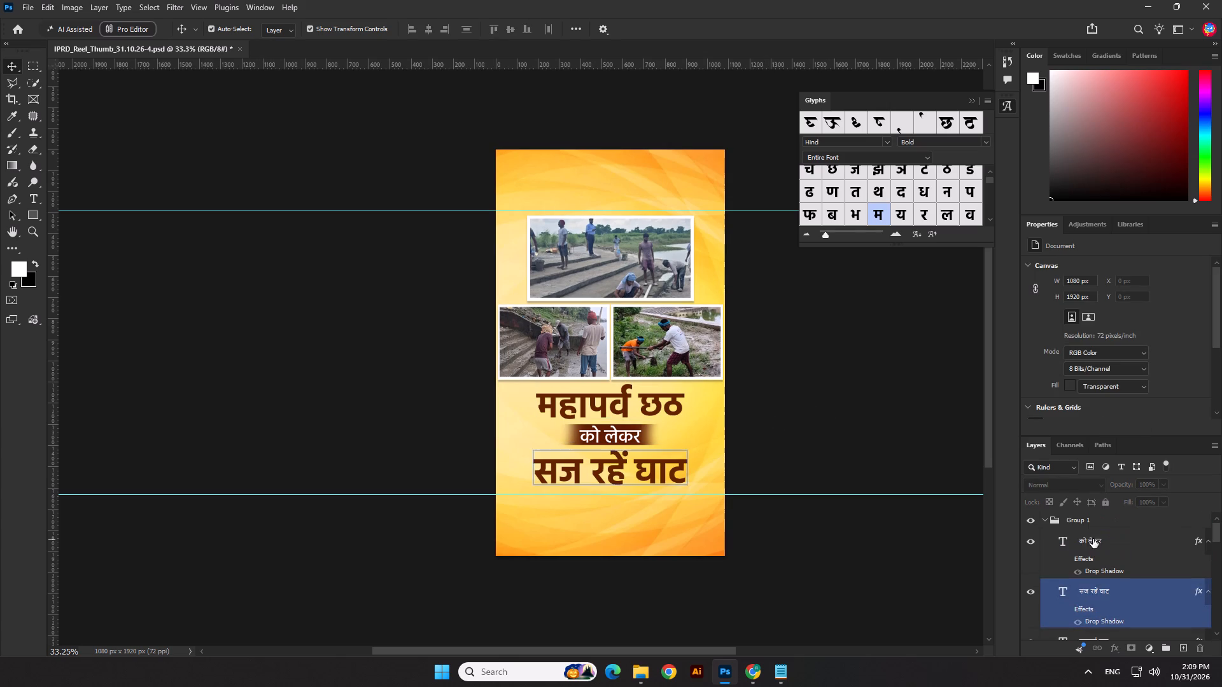
scroll(1093, 539, "up", 5)
left_click(1084, 527)
left_click(1150, 648)
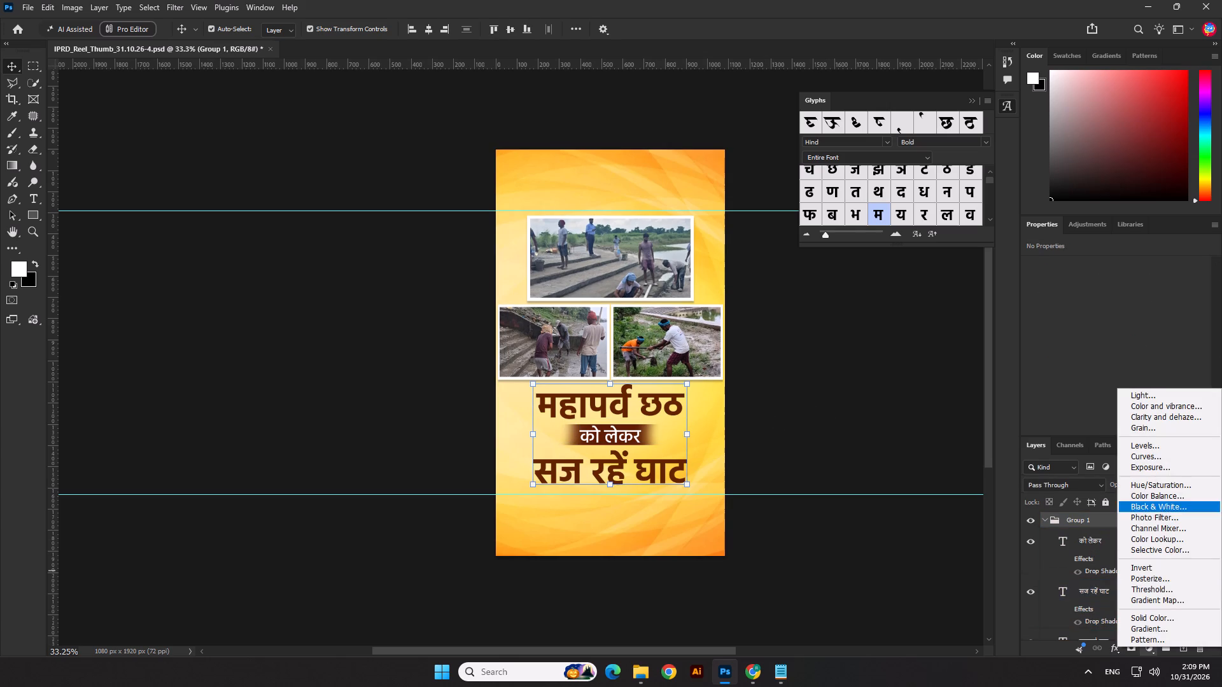
left_click(1145, 446)
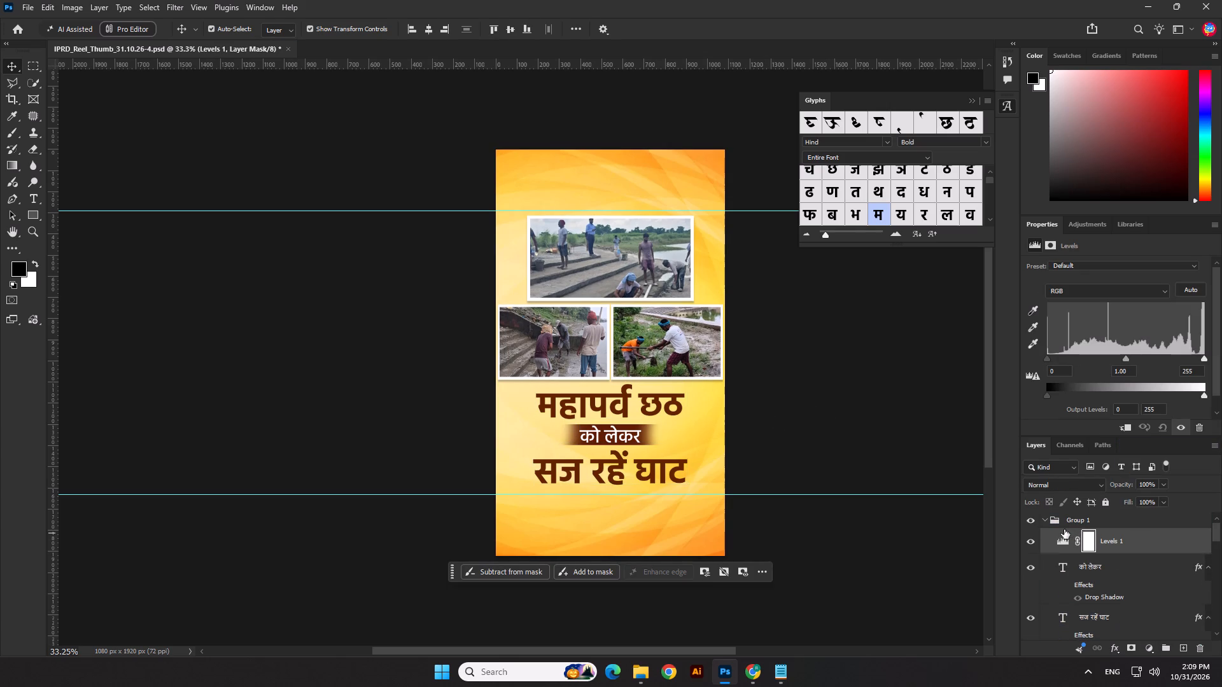
left_click_drag(1120, 542, 1122, 511)
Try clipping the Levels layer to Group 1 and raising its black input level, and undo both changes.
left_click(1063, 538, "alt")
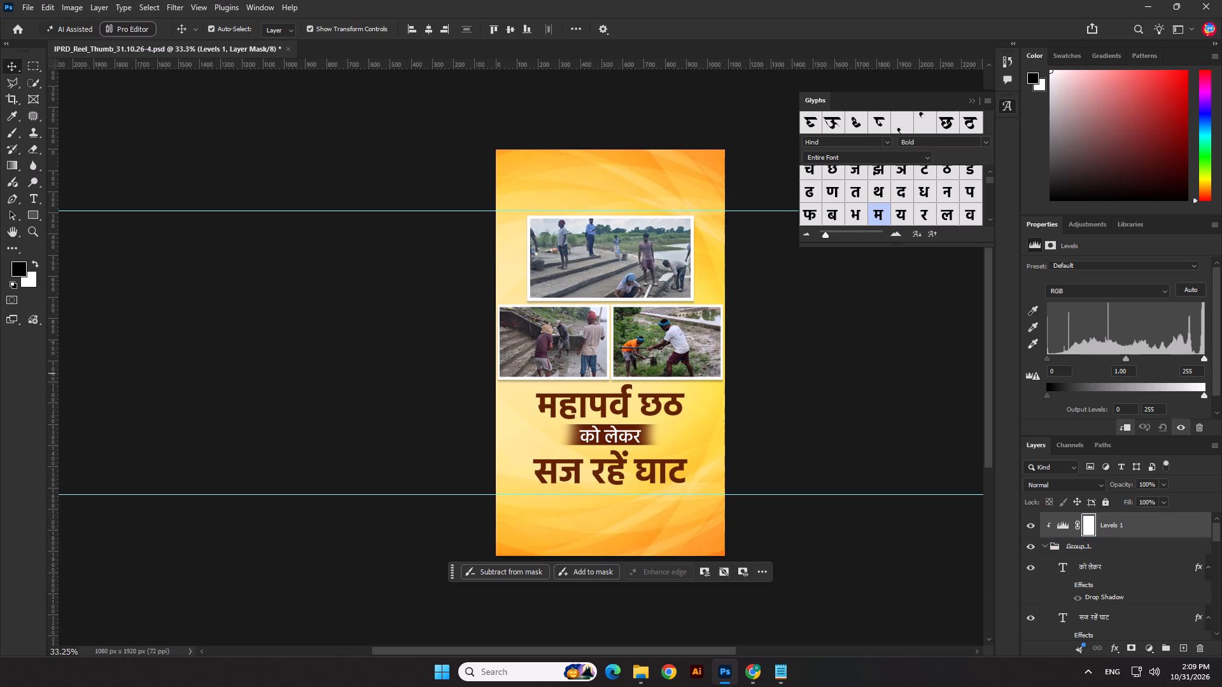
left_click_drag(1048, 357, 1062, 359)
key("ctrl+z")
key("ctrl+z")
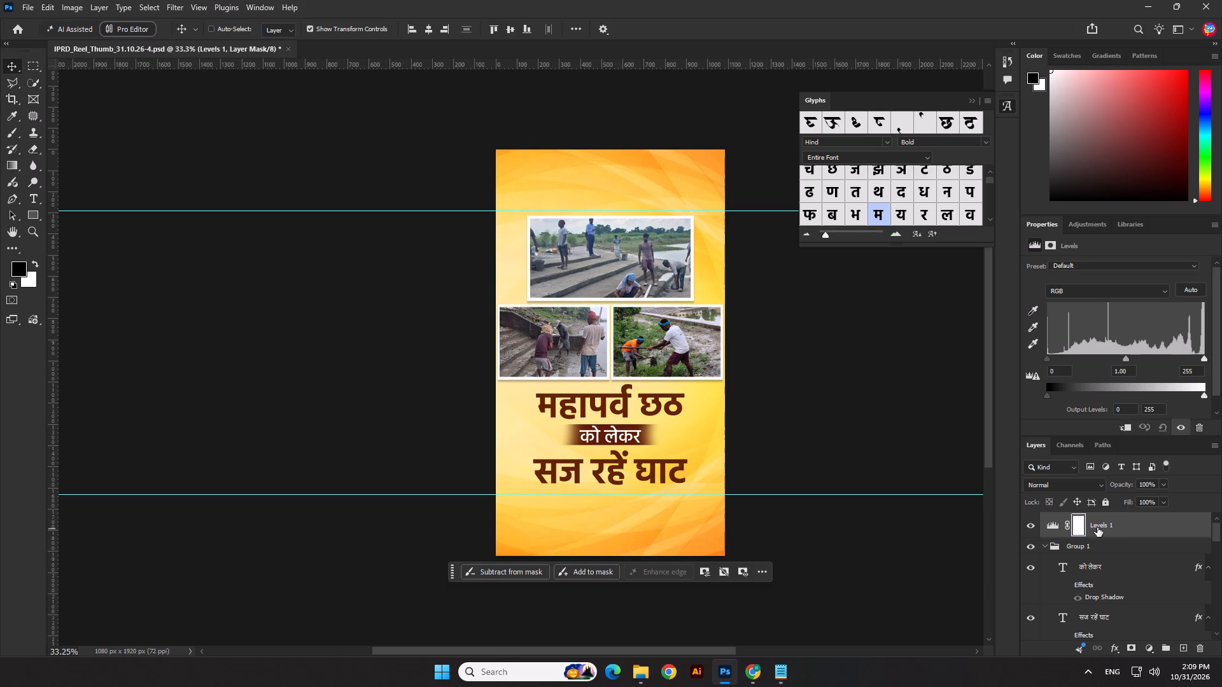
Move the Levels layer directly above the Image group, clip it to that group and slightly raise the black input level.
left_click_drag(1106, 527, 1107, 637)
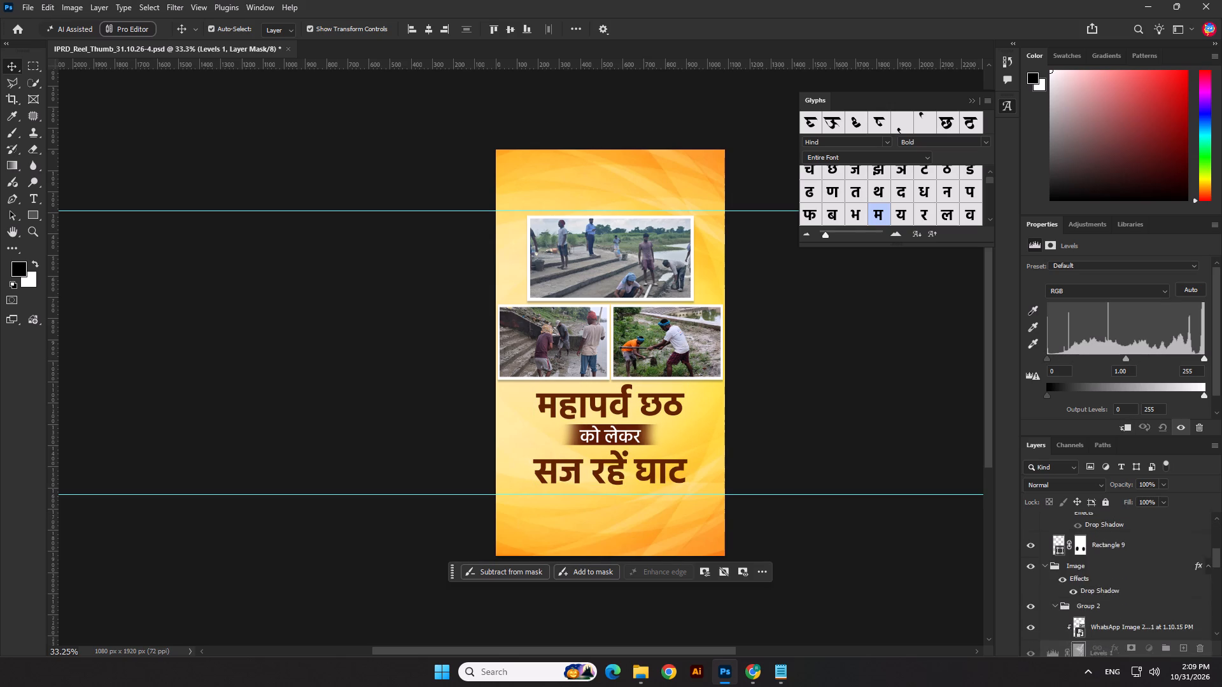
left_click_drag(1107, 637, 1108, 560)
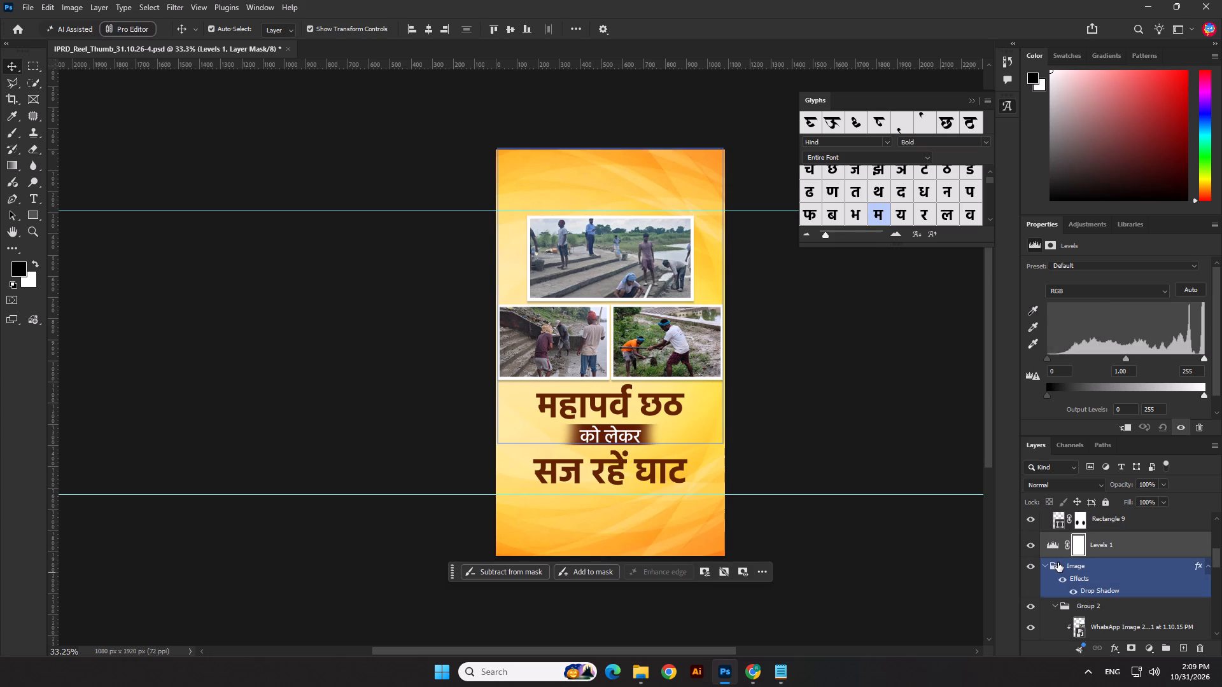
left_click(1058, 560, "alt")
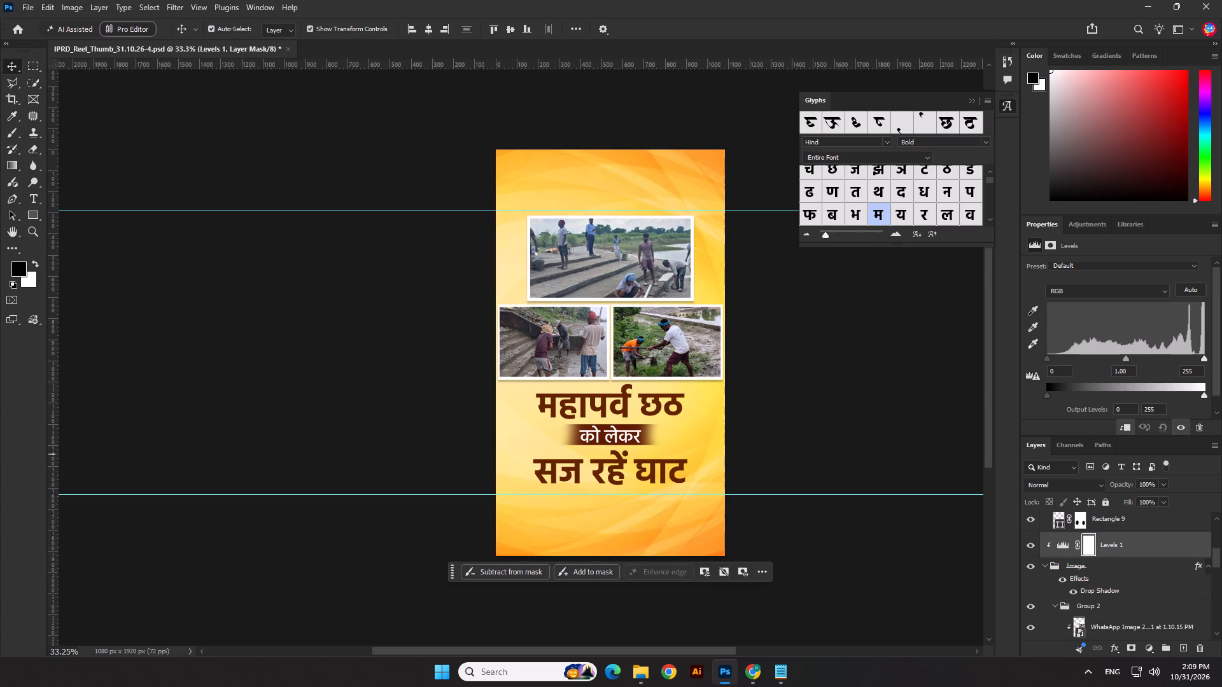
left_click_drag(1051, 359, 1058, 358)
left_click(738, 392)
left_click(865, 412)
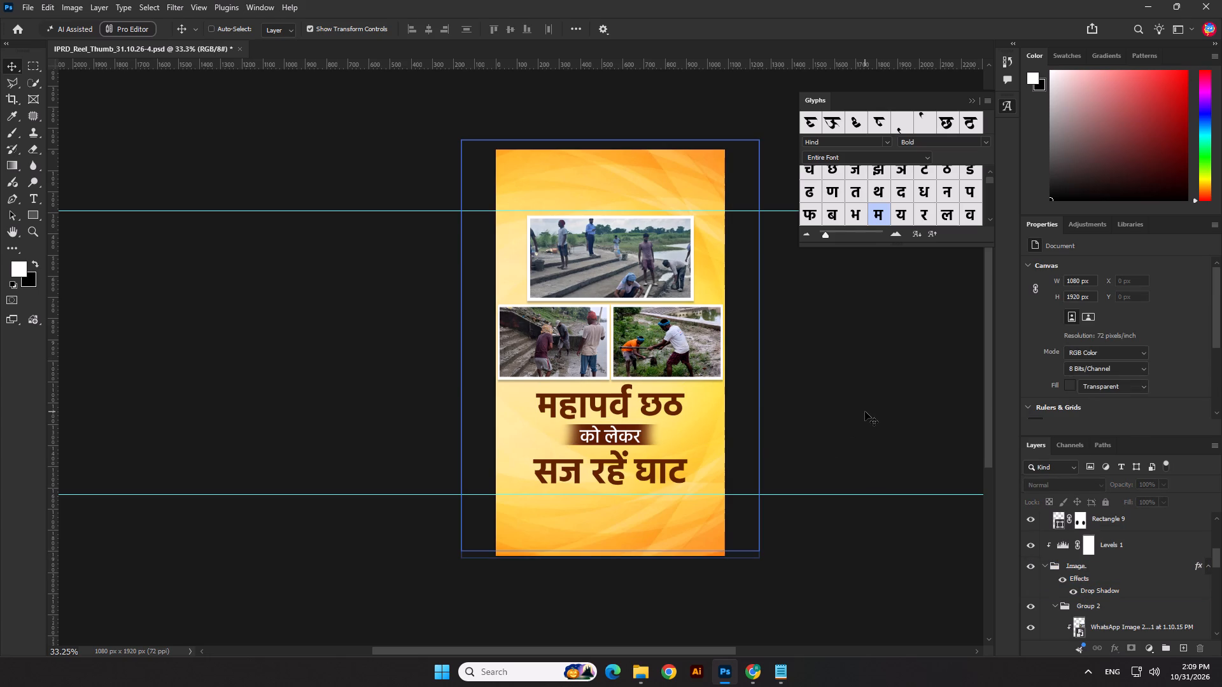
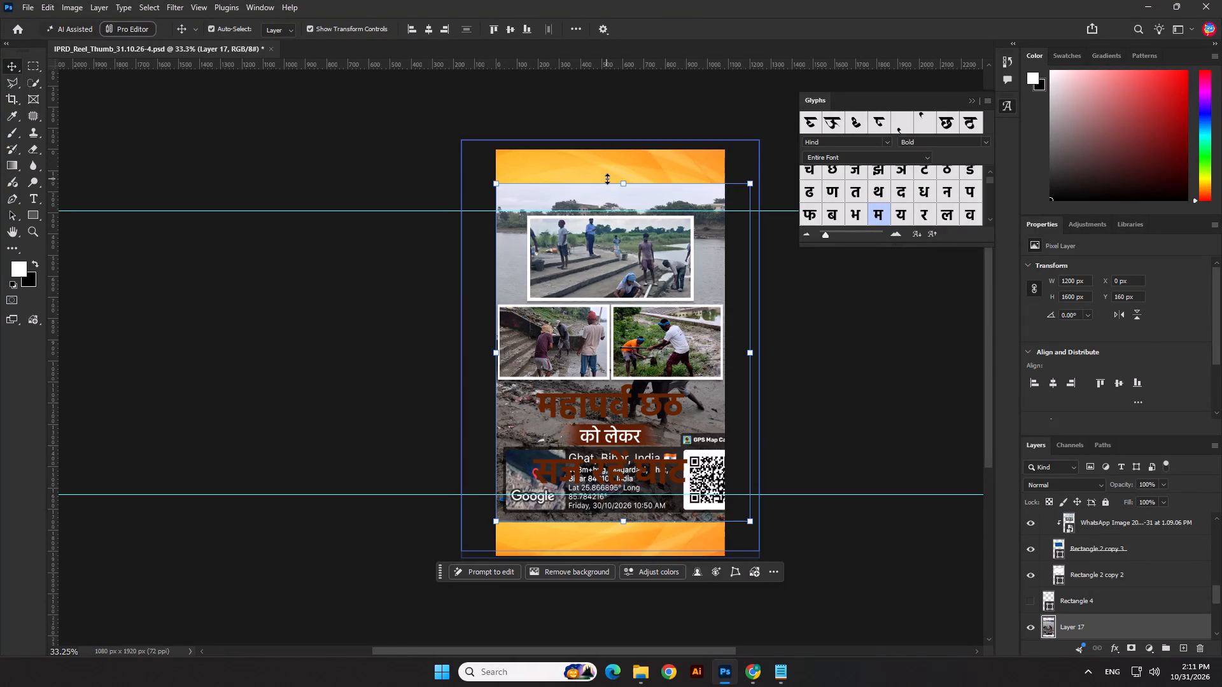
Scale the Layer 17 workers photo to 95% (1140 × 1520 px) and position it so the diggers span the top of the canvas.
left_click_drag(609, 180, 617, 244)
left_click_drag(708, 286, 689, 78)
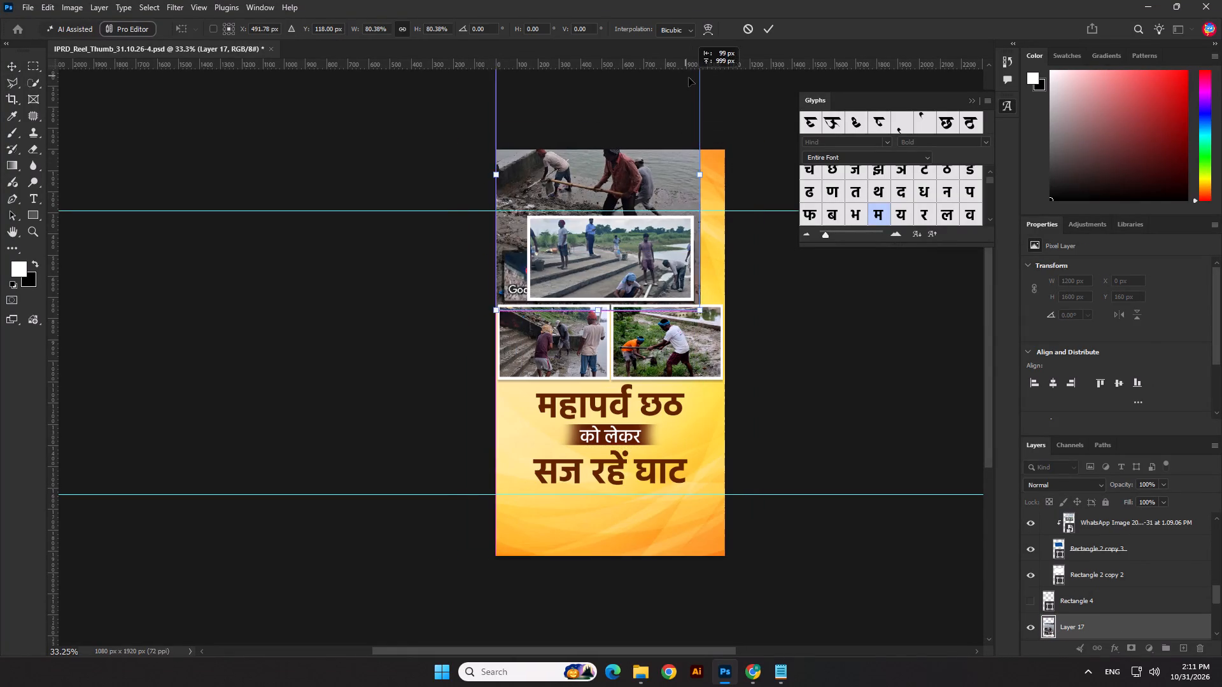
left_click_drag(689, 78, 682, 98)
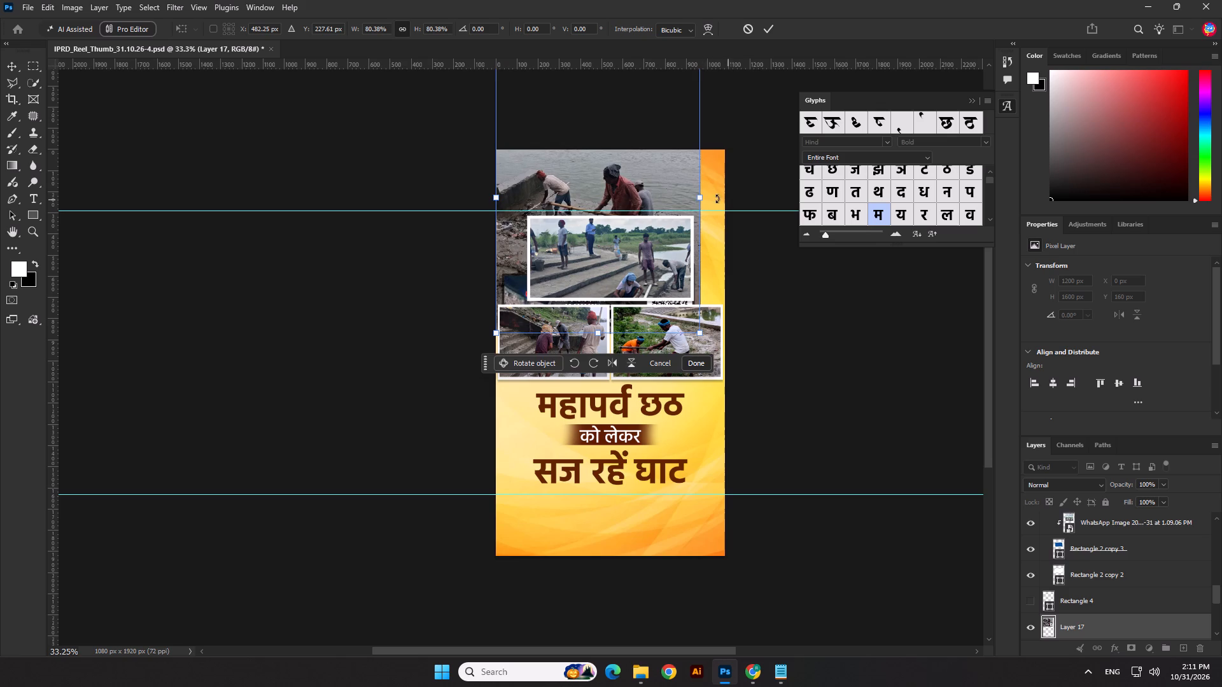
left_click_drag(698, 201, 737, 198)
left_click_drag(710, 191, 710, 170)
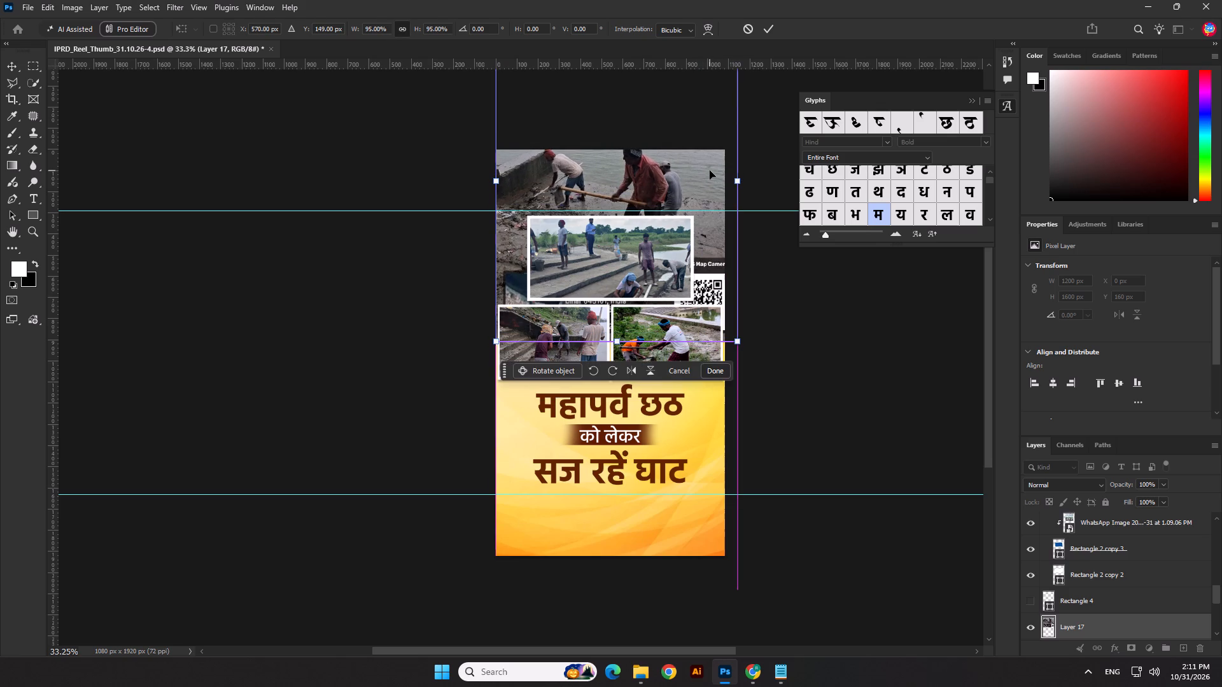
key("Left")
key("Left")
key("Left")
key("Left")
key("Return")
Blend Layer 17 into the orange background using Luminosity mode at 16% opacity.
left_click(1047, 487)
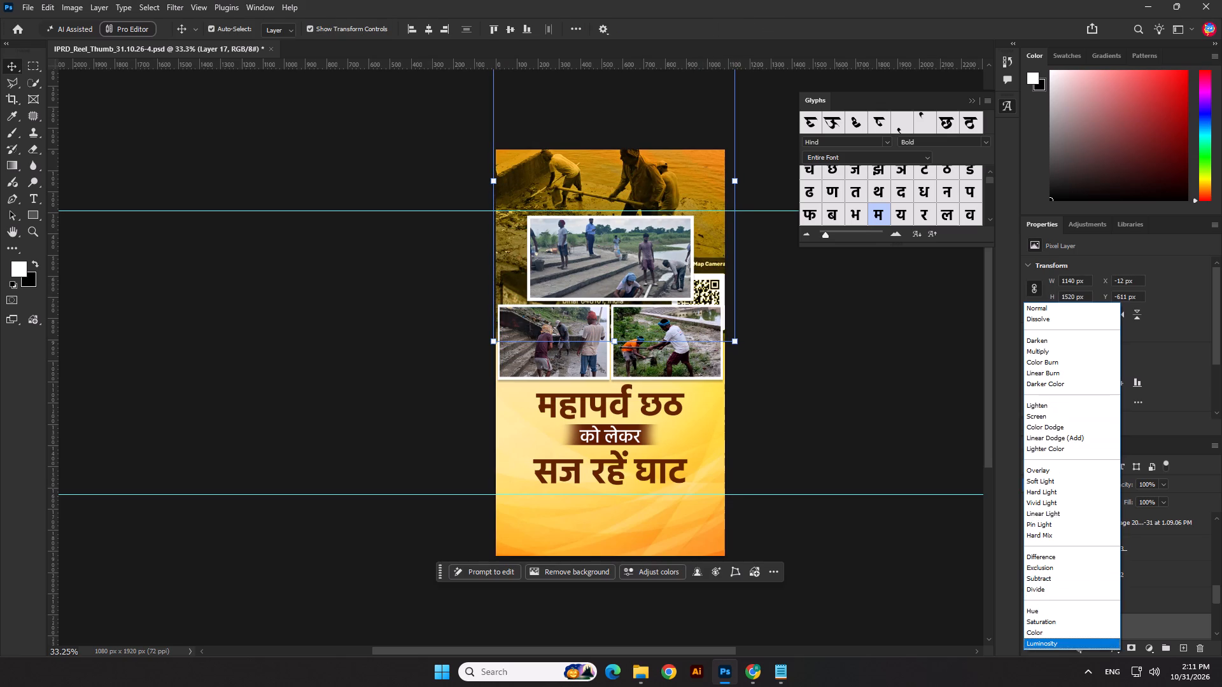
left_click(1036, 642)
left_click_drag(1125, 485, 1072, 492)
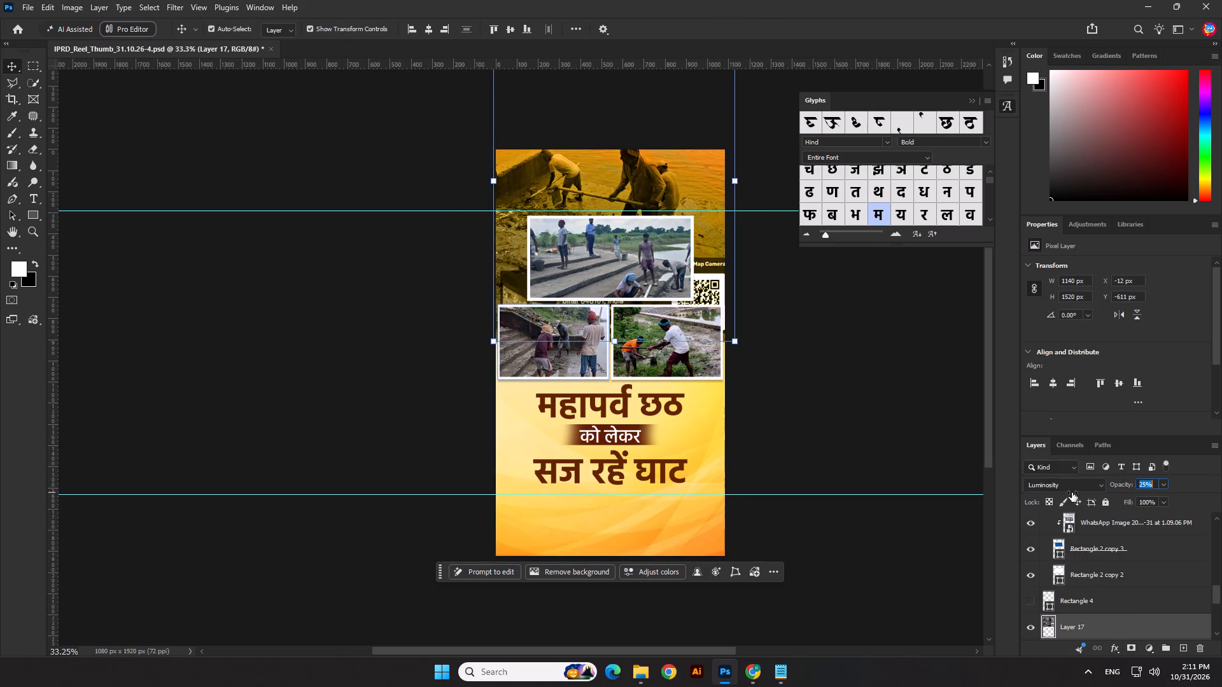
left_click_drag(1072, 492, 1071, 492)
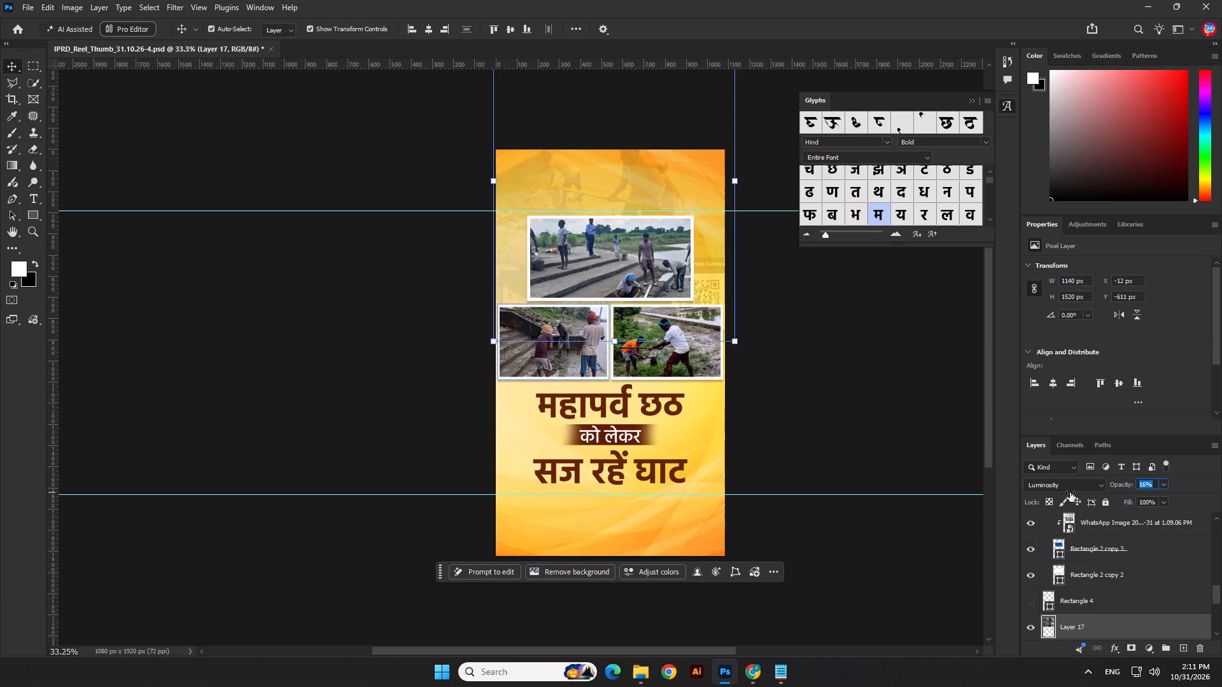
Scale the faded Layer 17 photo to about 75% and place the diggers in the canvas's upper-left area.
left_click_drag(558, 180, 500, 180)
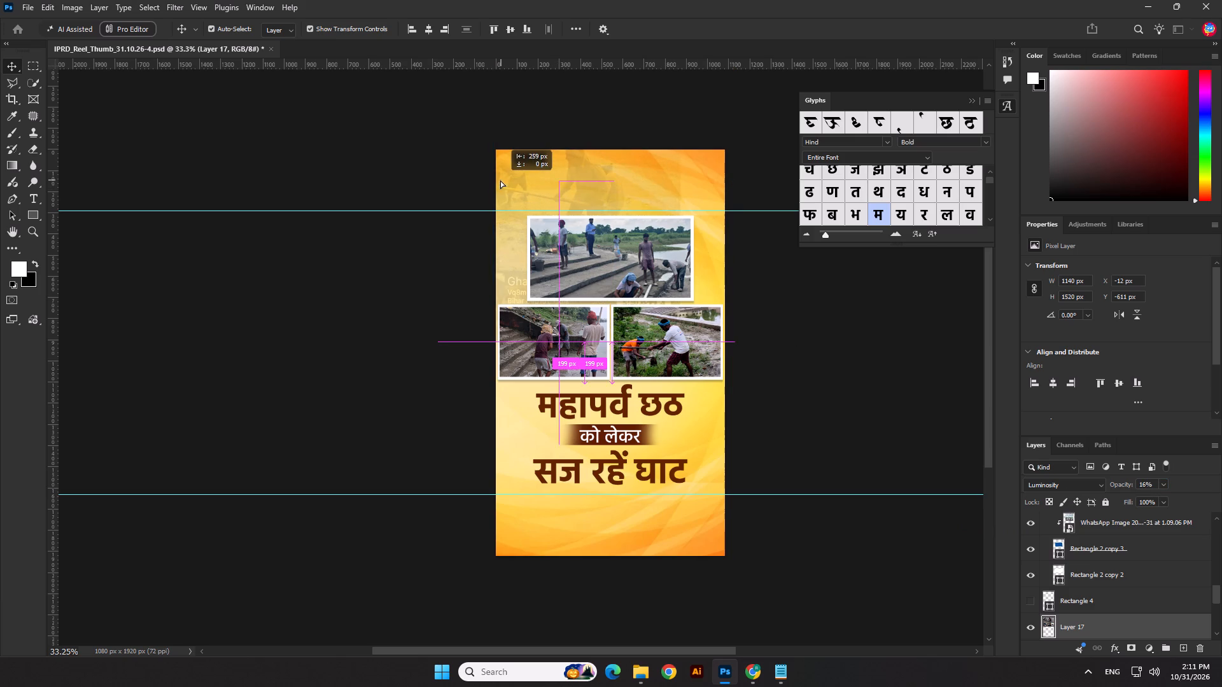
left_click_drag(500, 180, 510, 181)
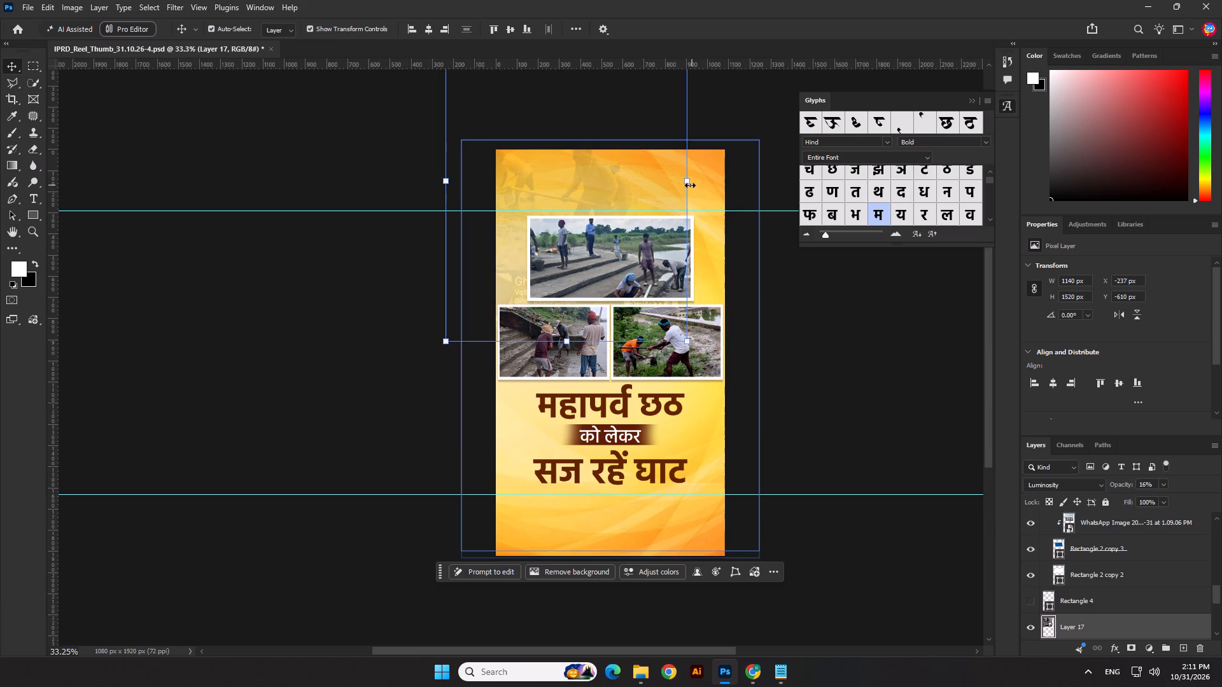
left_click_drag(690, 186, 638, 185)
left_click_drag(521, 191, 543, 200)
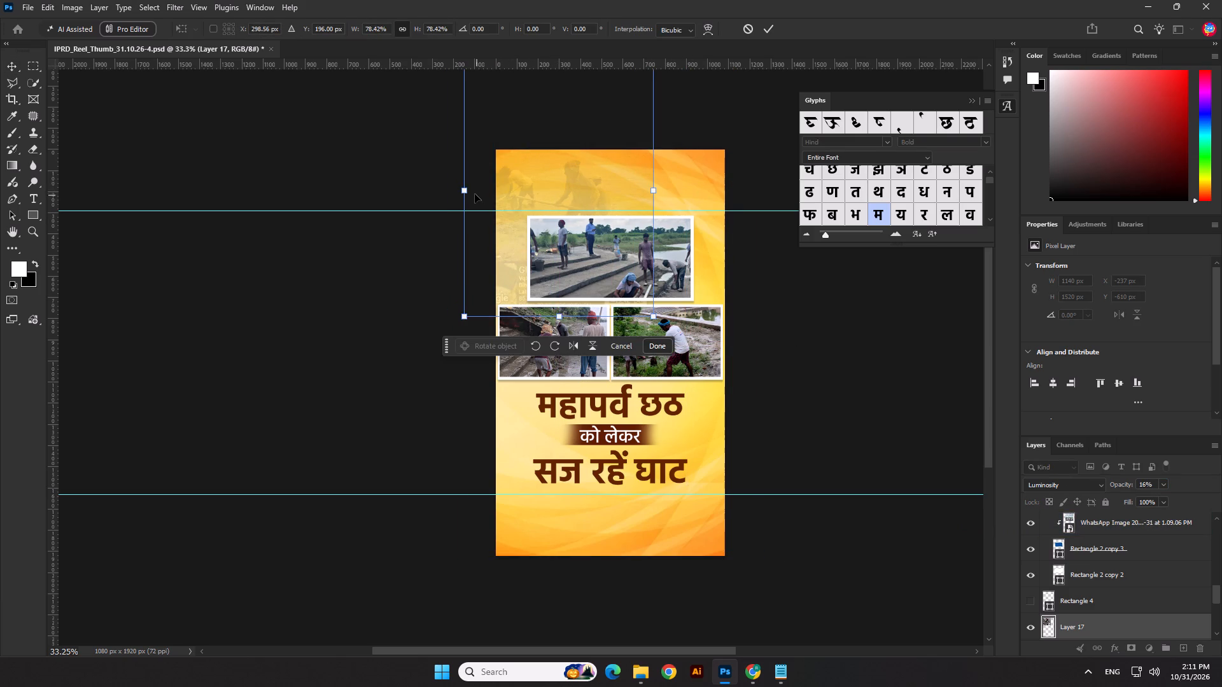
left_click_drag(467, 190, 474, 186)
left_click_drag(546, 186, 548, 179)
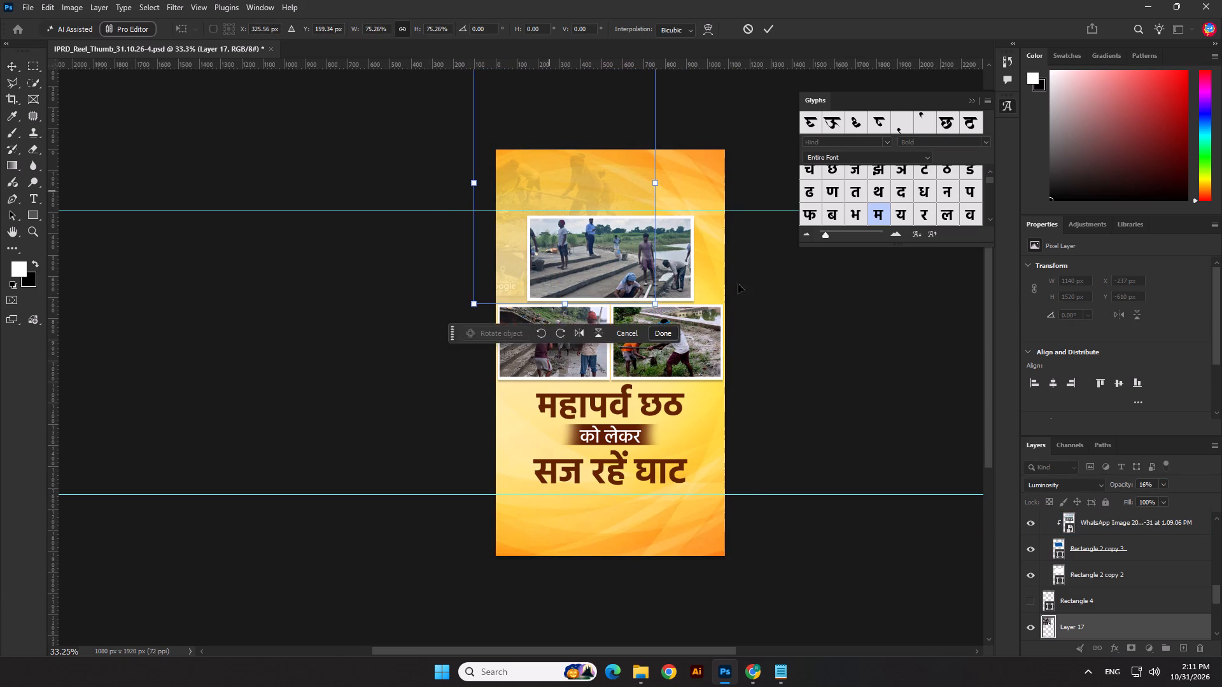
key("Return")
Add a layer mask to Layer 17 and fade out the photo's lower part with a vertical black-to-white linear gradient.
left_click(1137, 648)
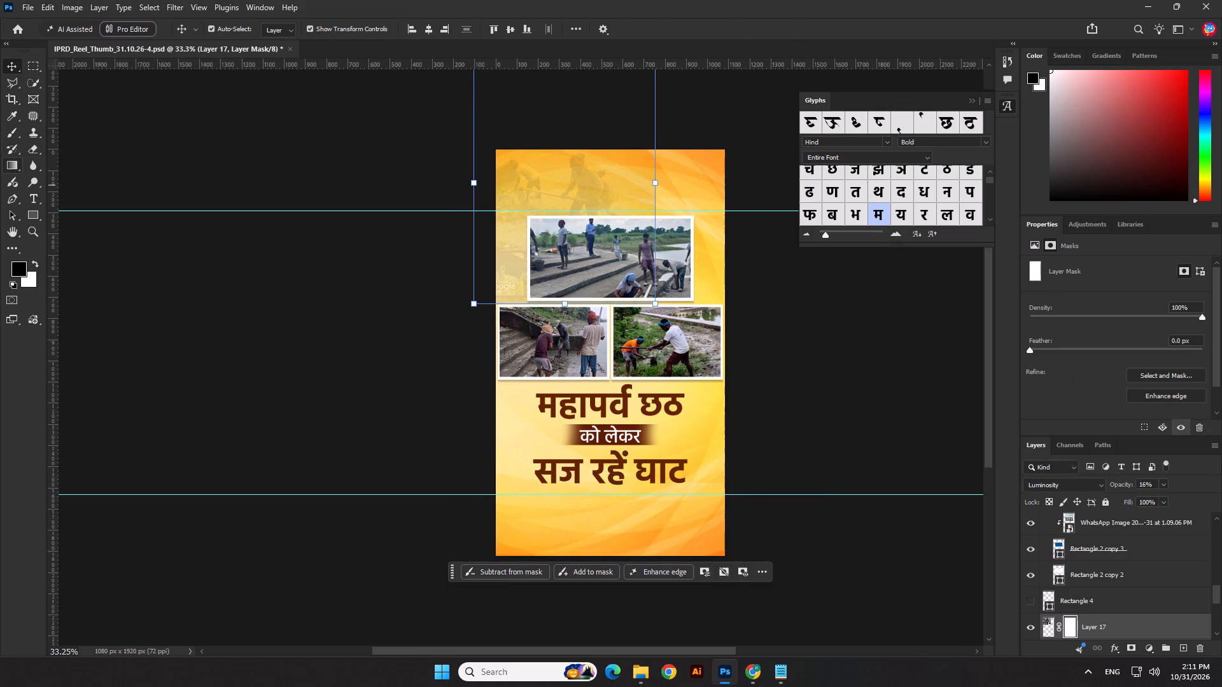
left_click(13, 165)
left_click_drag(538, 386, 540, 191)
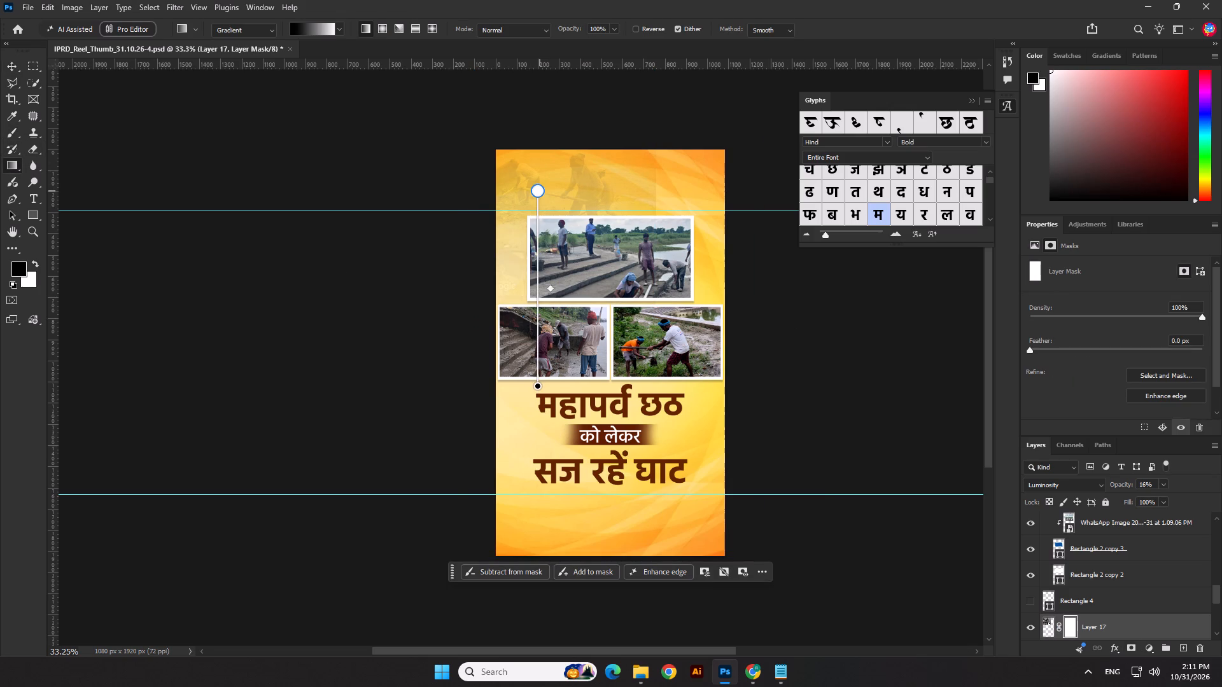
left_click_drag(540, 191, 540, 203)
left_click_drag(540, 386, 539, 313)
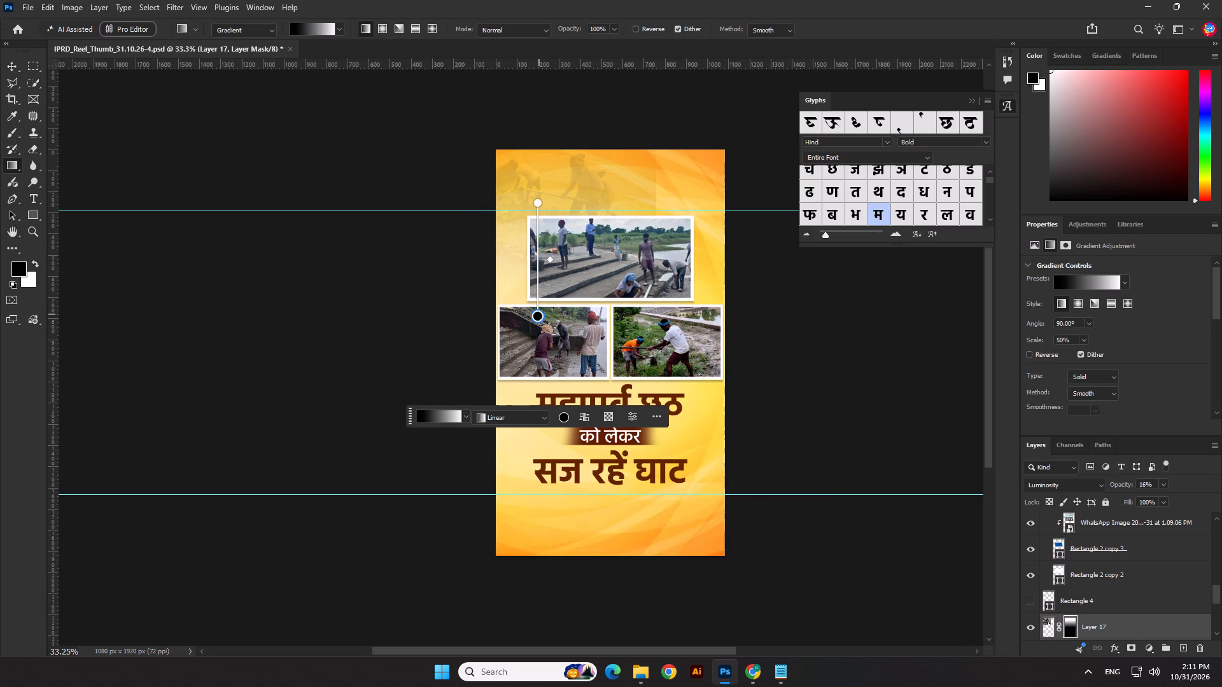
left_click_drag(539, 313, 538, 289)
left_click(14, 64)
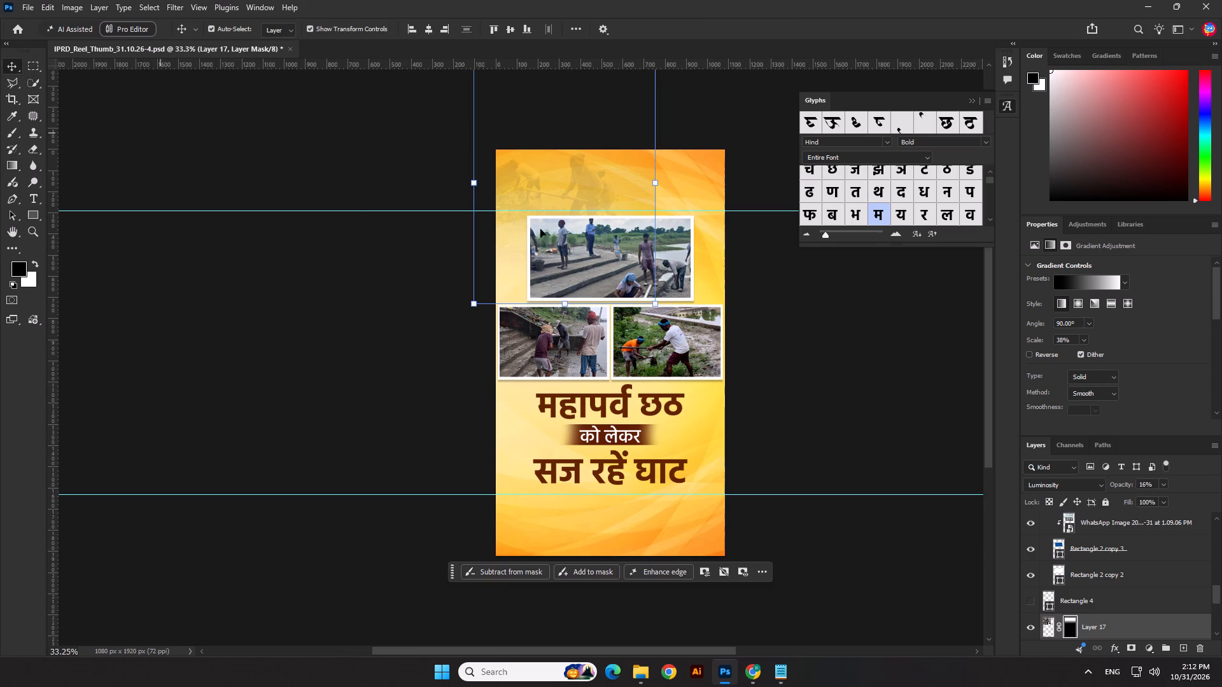
Delete Layer 17 together with its mask, leaving the plain orange background behind the framed photos.
key("Delete")
key("Delete")
left_click(248, 339)
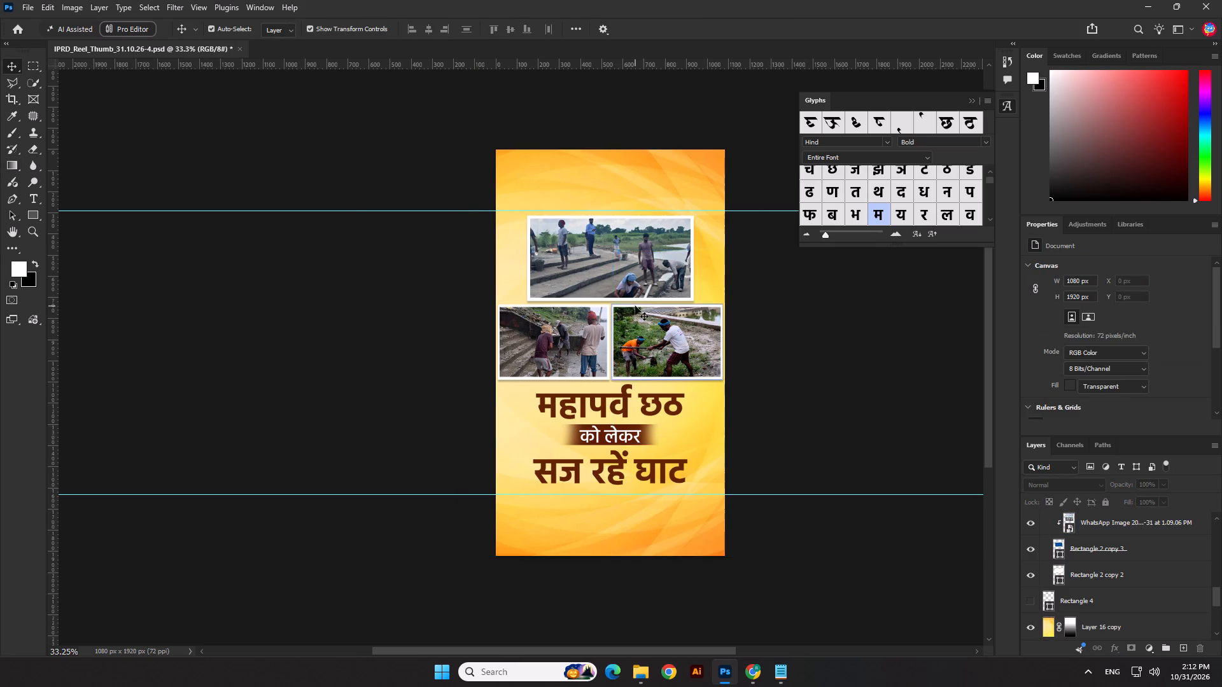
Nudge the headline line "सज रहें घाट" up by 1 px.
scroll(675, 350, "down", 4)
left_click(920, 363)
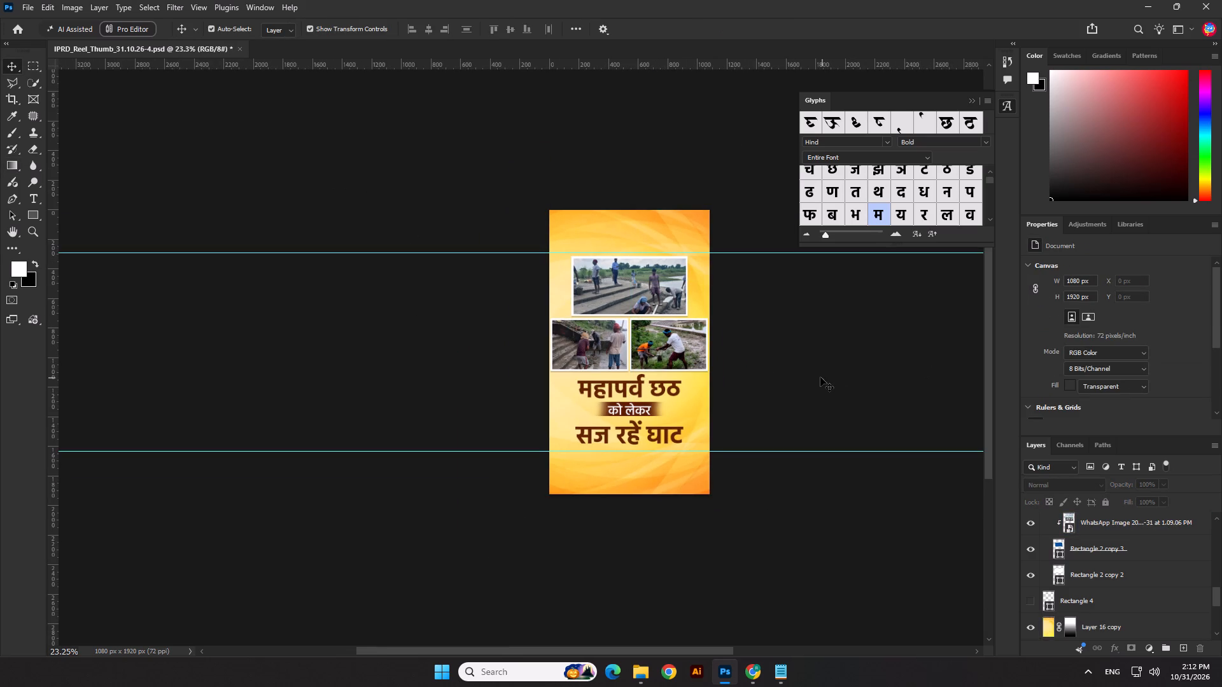
scroll(820, 377, "up", 2)
left_click(678, 454)
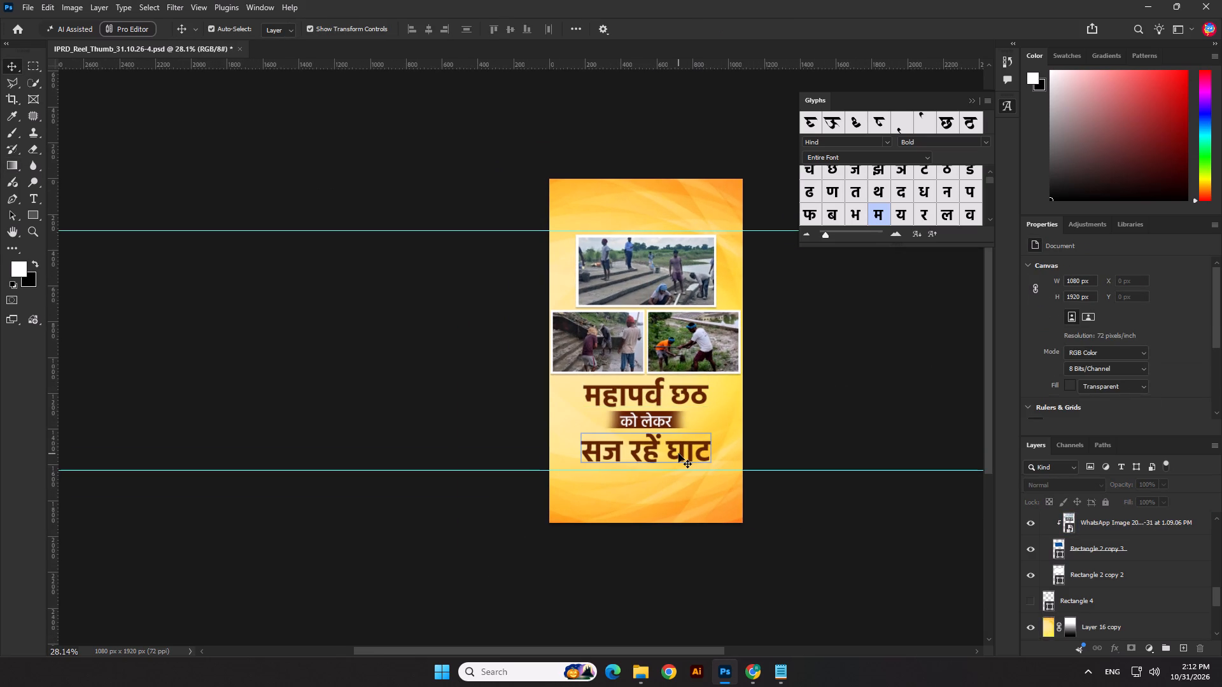
key("Up")
left_click(869, 427)
Centre the headline lines "सज रहें घाट" and "महापर्व छठ" horizontally on the canvas, one after the other.
left_click(699, 449)
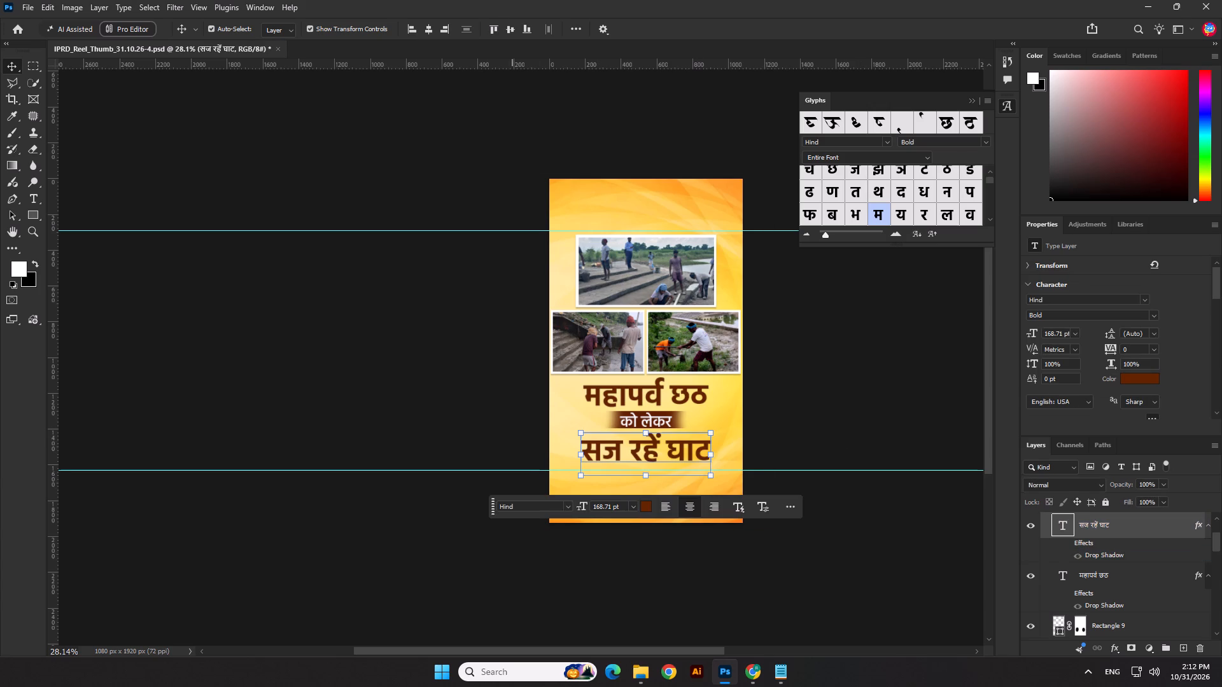
left_click(426, 34)
left_click(360, 213)
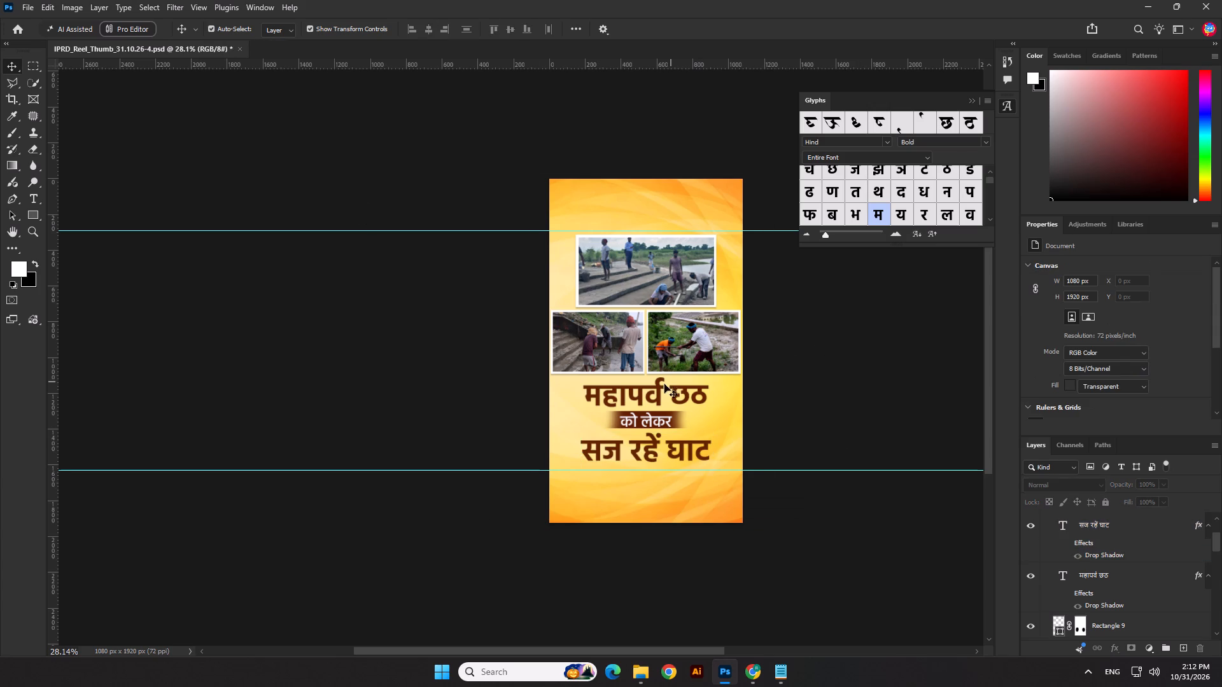
left_click(660, 398)
left_click(425, 28)
left_click(406, 130)
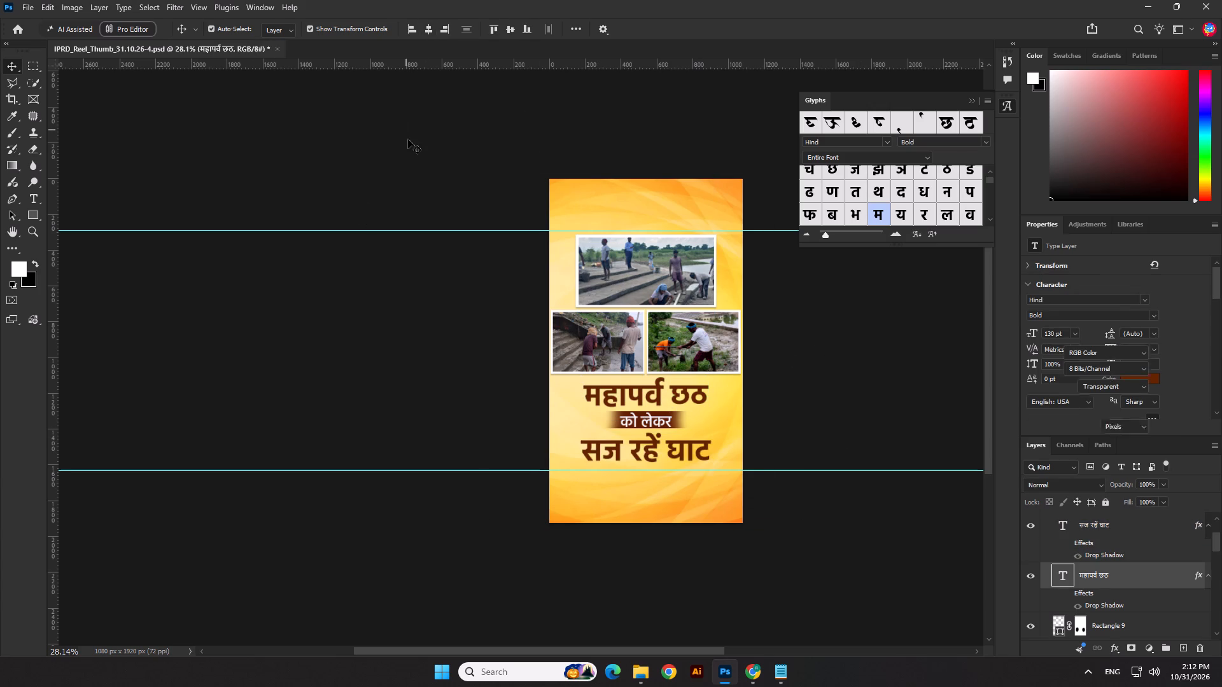
Save the changes to IPRD_Reel_Thumb_31.10.26-4.psd.
key("ctrl+s")
Save a PNG copy of the thumbnail in the 31.10.26 folder with the Large file size (Fastest saving) option.
left_click(25, 4)
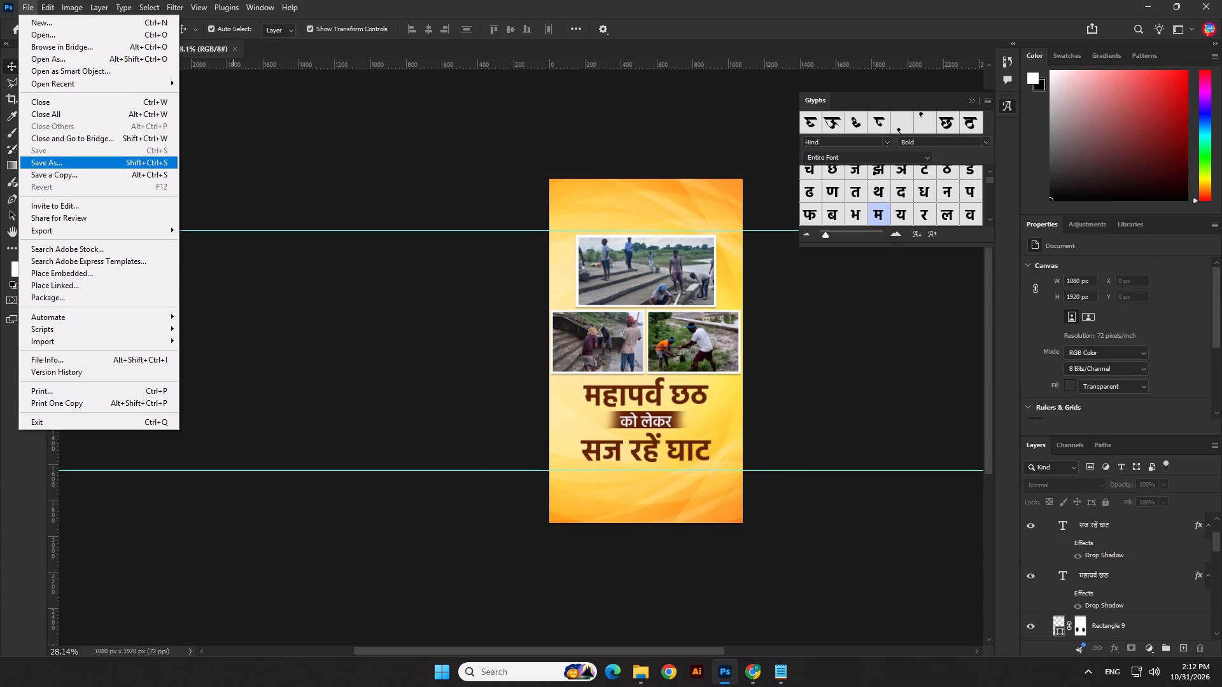
left_click_drag(71, 168, 71, 176)
left_click(164, 545)
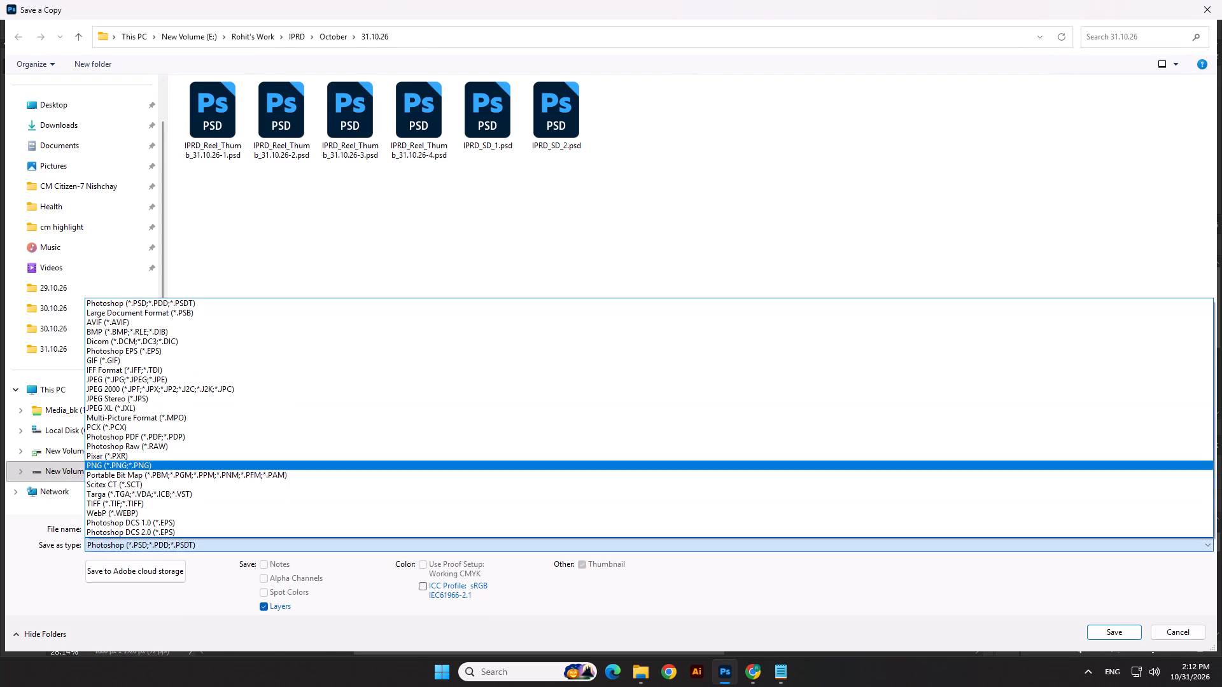
left_click(165, 463)
left_click(1108, 634)
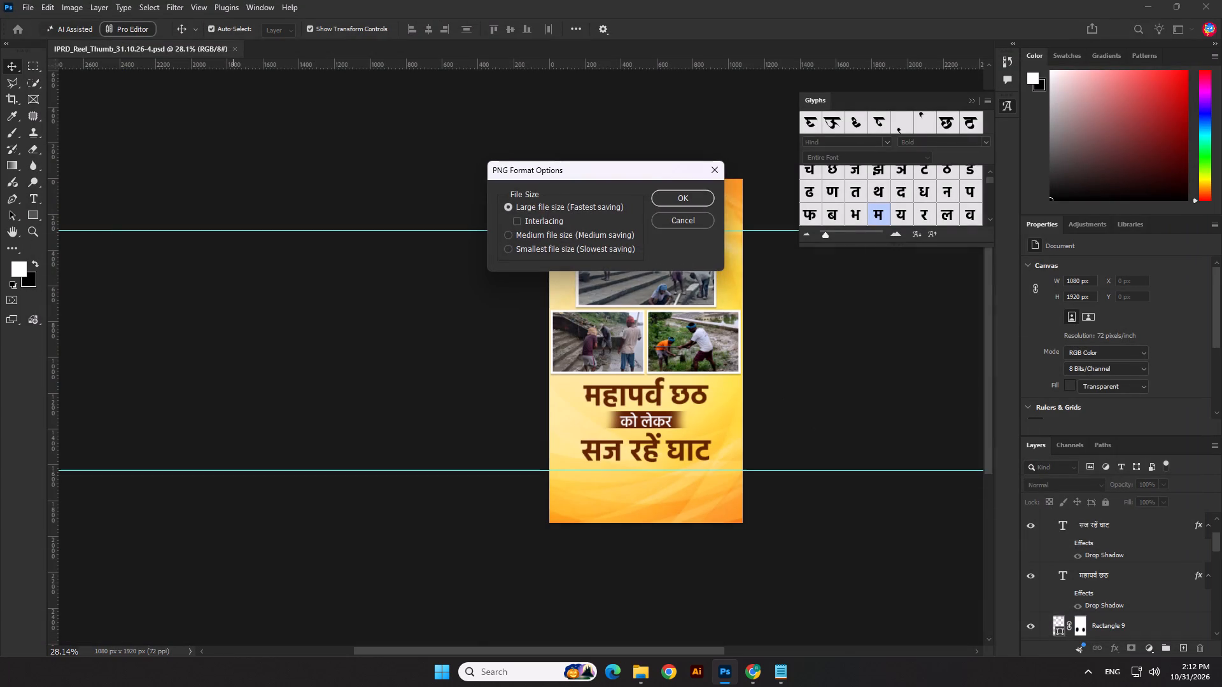
left_click(695, 200)
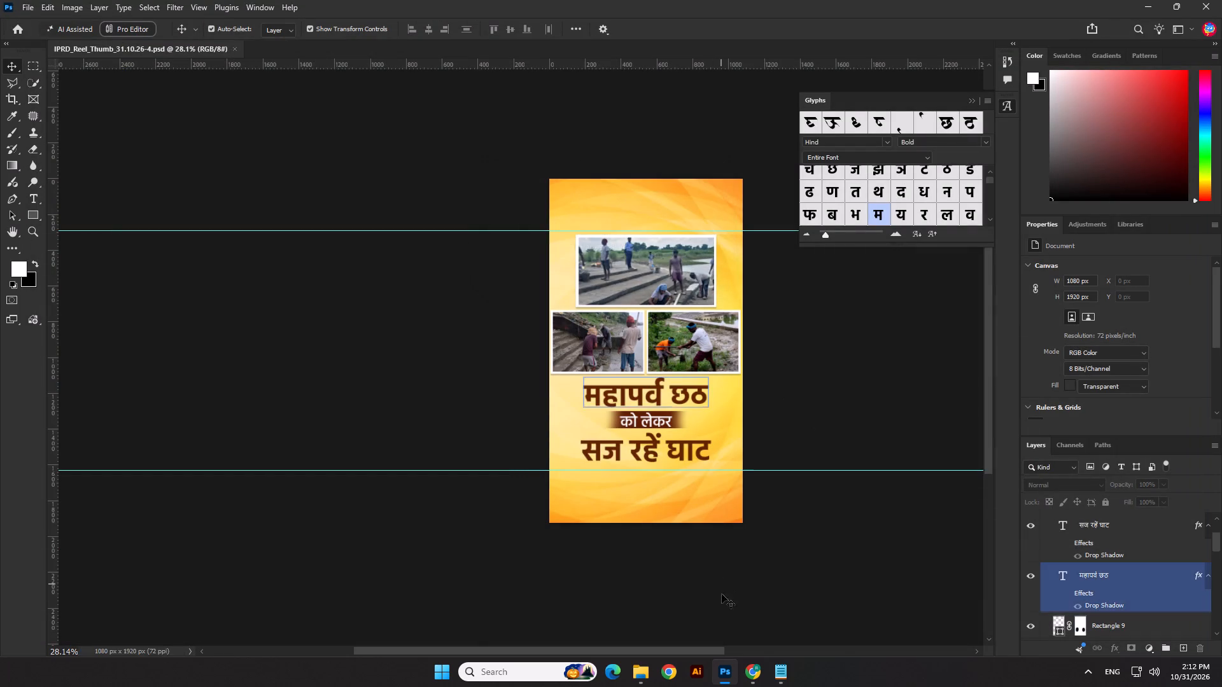